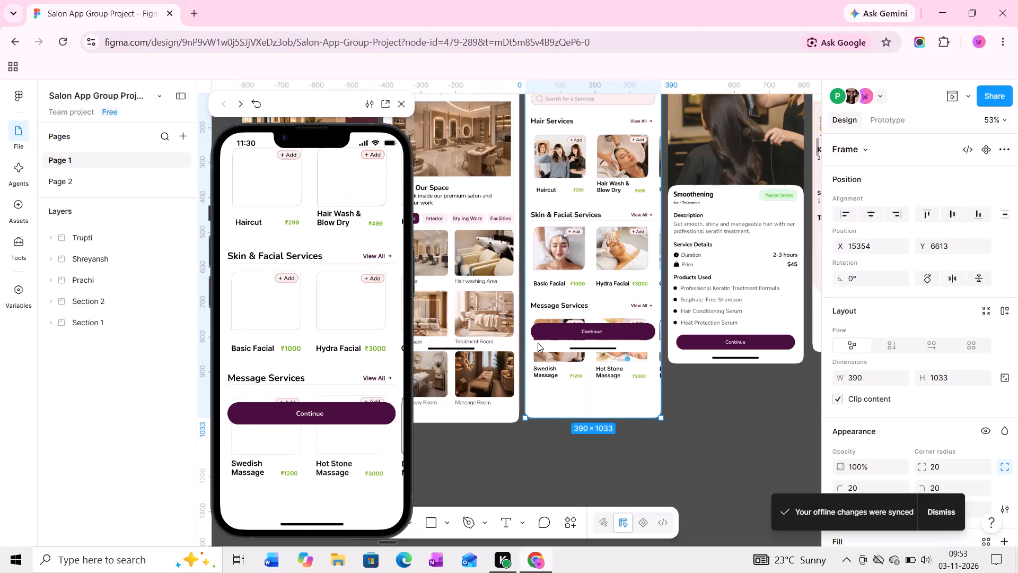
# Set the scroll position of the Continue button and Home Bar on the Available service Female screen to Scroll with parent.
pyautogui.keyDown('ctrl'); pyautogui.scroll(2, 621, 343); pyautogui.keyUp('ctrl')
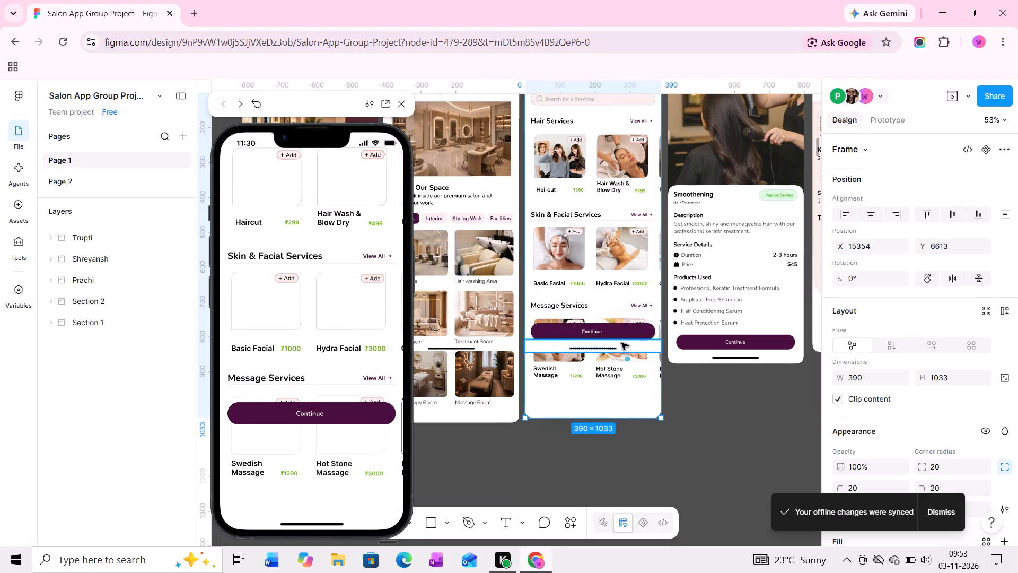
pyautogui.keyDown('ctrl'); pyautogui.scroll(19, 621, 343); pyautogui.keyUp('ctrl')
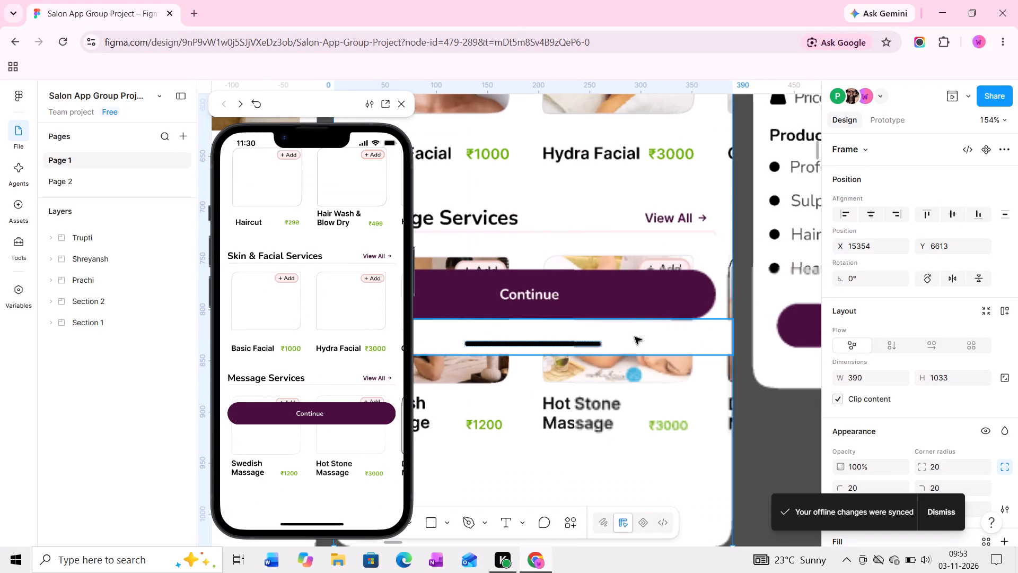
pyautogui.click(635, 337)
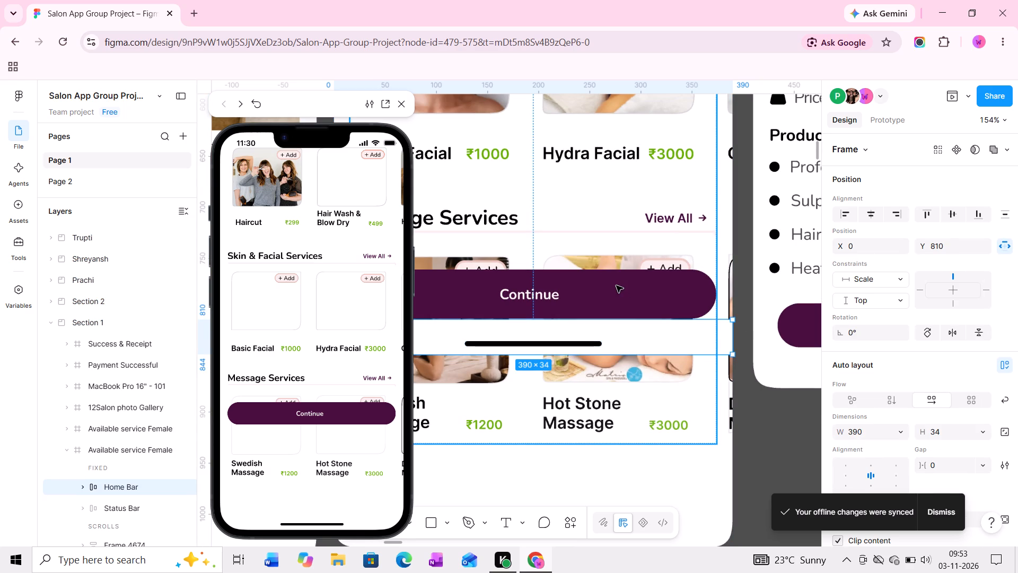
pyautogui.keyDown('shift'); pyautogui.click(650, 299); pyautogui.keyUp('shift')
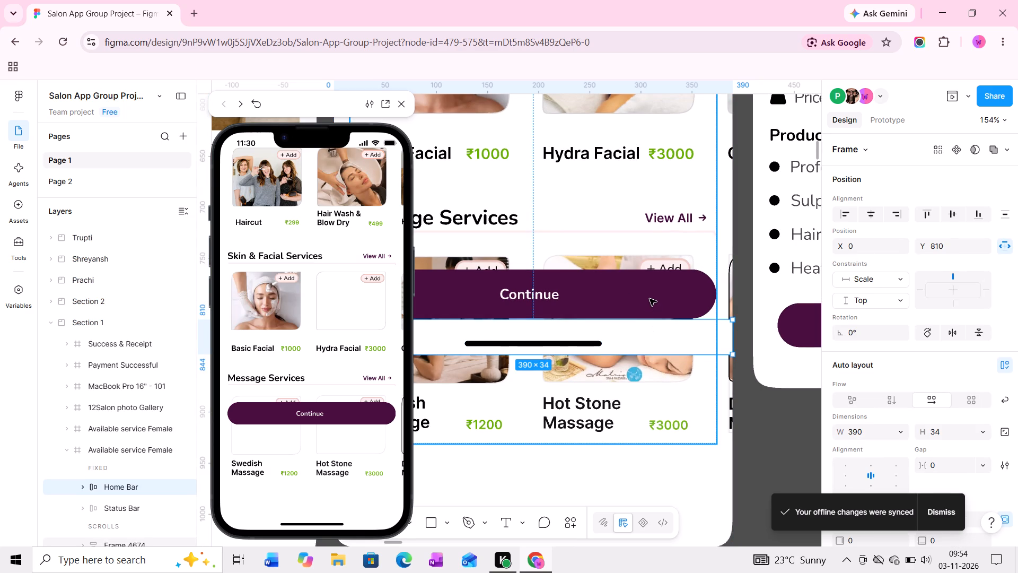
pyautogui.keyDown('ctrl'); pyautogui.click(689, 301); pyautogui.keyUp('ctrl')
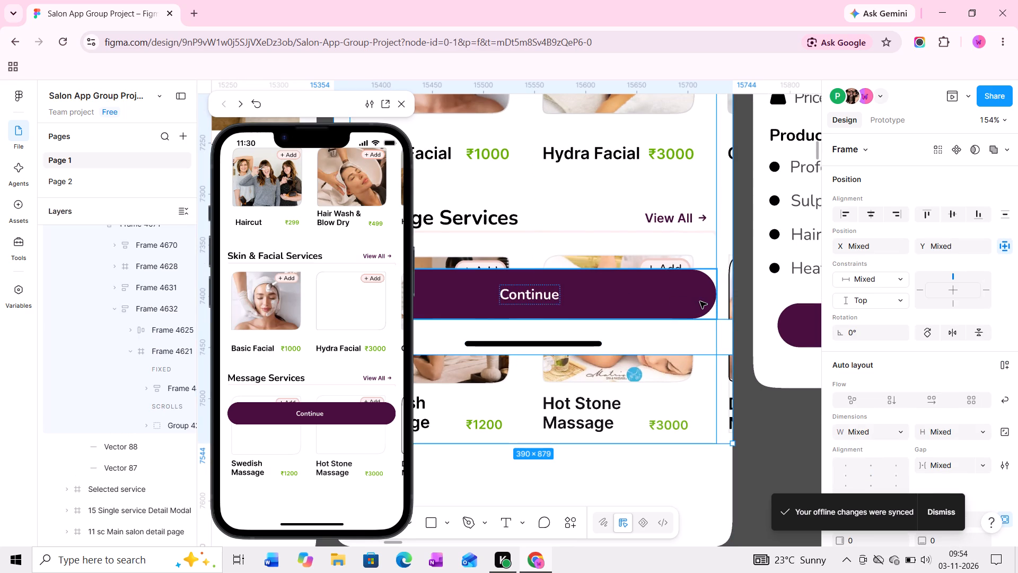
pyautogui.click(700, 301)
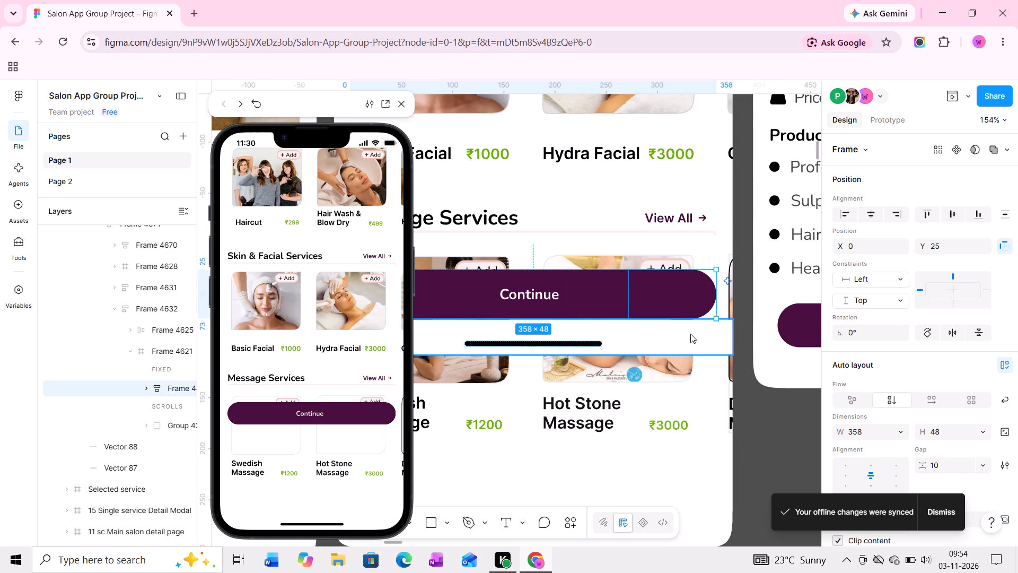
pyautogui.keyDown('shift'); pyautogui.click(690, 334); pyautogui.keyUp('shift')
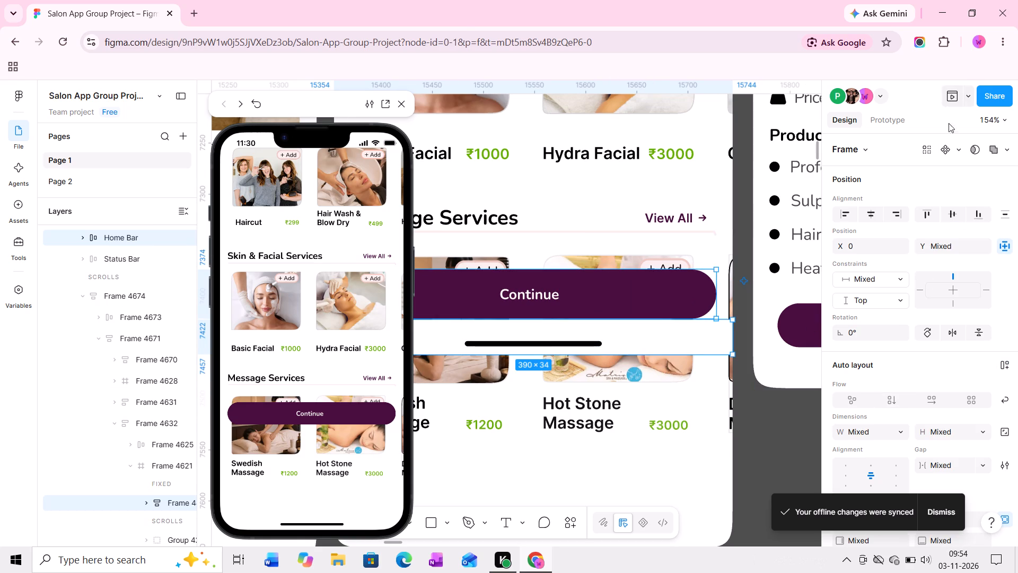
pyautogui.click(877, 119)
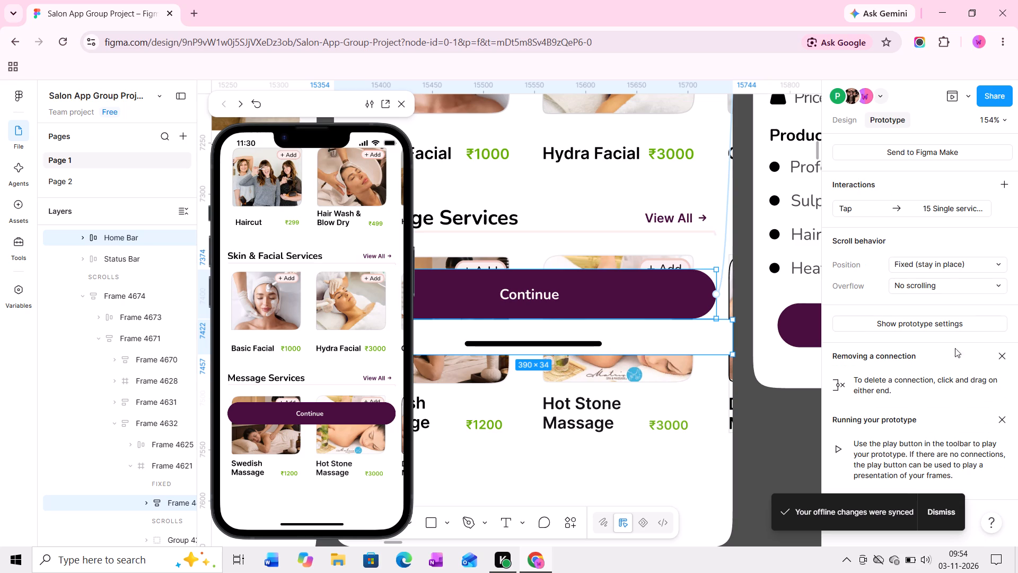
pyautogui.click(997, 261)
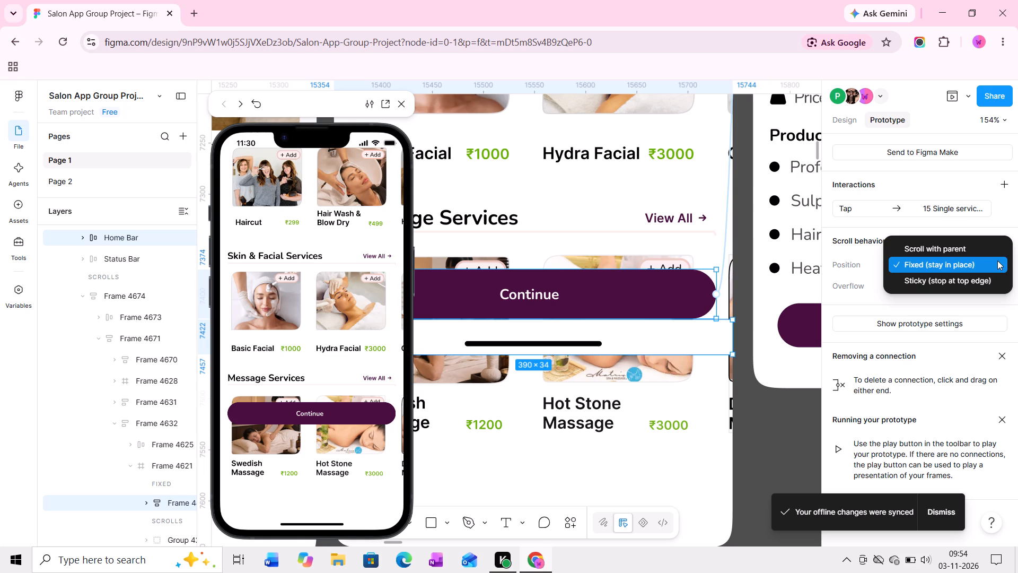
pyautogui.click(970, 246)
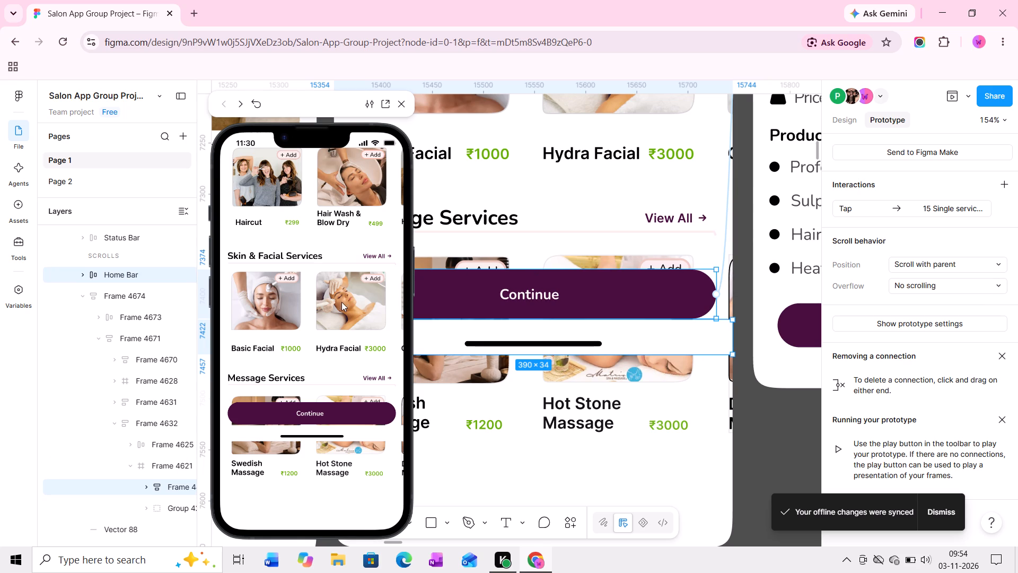
# Test scrolling the All services screen in the prototype preview, restarting it once, to check the Continue button and home bar.
pyautogui.scroll(-3, 326, 322)
pyautogui.scroll(4, 326, 322)
pyautogui.scroll(-5, 326, 322)
pyautogui.scroll(5, 326, 322)
pyautogui.scroll(-5, 326, 322)
pyautogui.scroll(5, 326, 322)
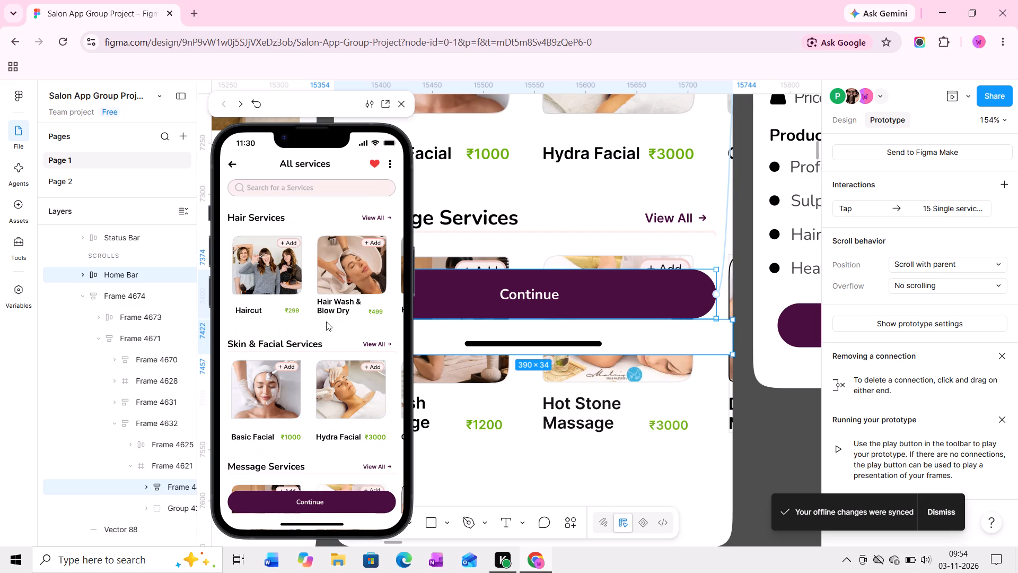
pyautogui.scroll(-5, 326, 322)
pyautogui.scroll(5, 326, 322)
pyautogui.moveTo(561, 343); pyautogui.dragTo(716, 350, button='middle')
pyautogui.moveTo(716, 350); pyautogui.dragTo(689, 353, button='middle')
pyautogui.scroll(-4, 328, 337)
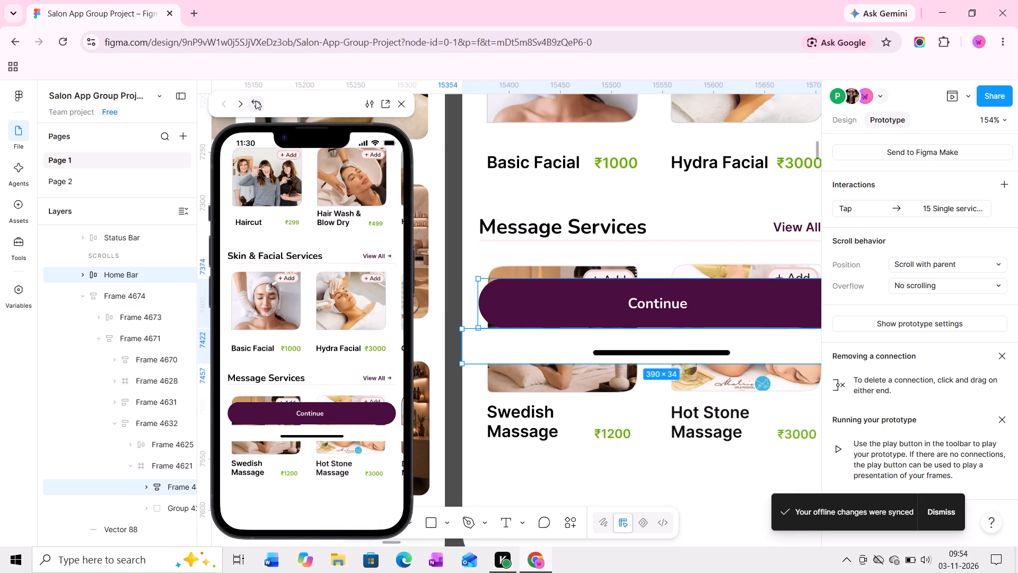
pyautogui.click(256, 100)
pyautogui.scroll(-4, 689, 309)
pyautogui.scroll(4, 689, 309)
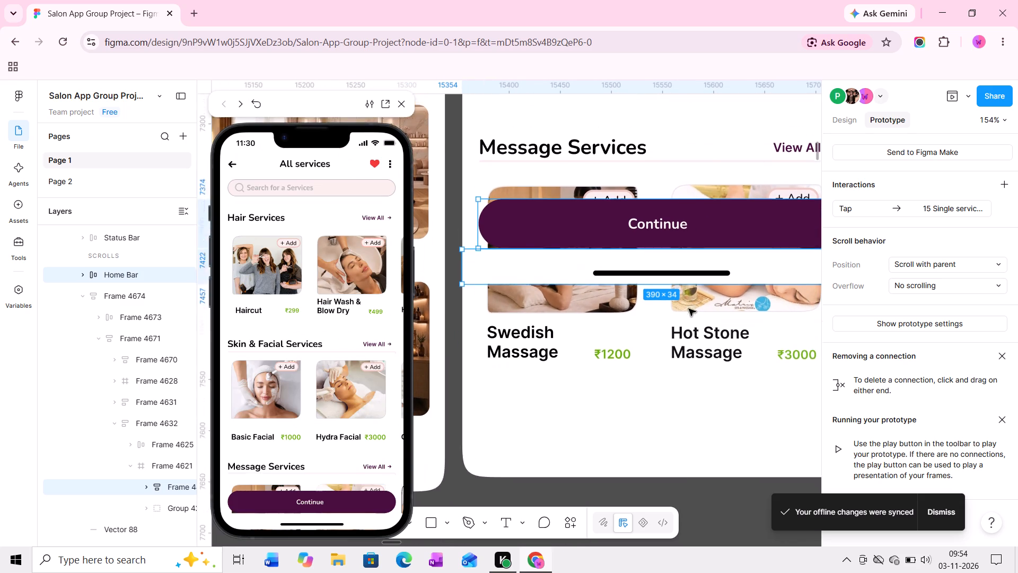
pyautogui.scroll(-5, 364, 326)
pyautogui.scroll(5, 364, 326)
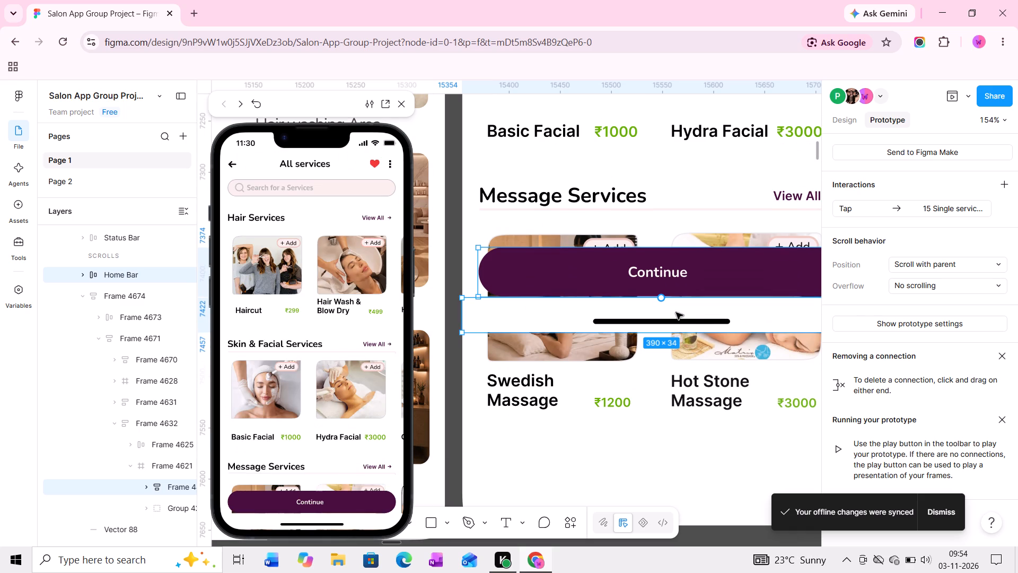
pyautogui.keyDown('ctrl'); pyautogui.scroll(-4, 676, 312); pyautogui.keyUp('ctrl')
pyautogui.moveTo(682, 316); pyautogui.dragTo(622, 338, button='middle')
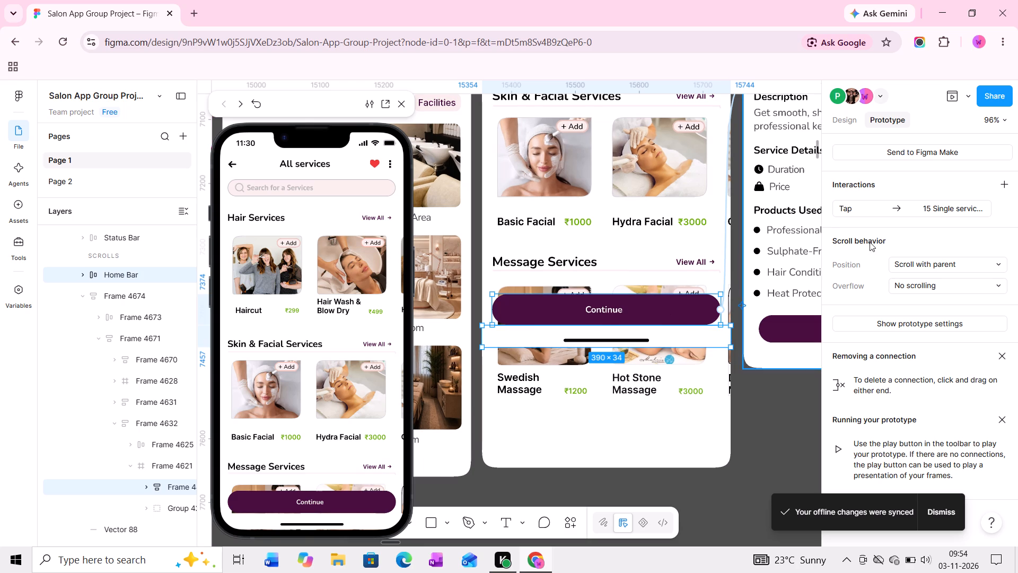
pyautogui.scroll(3, 871, 248)
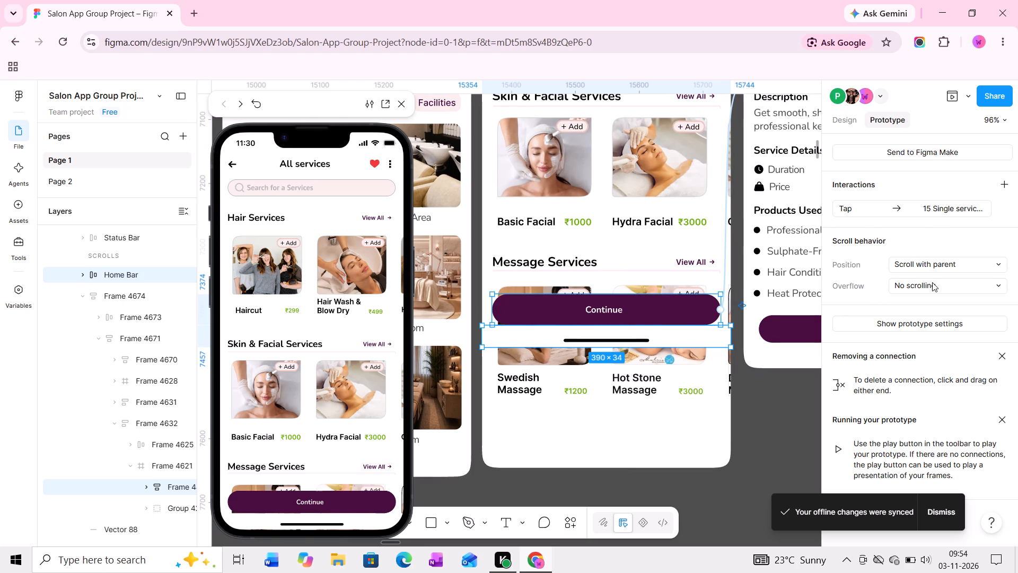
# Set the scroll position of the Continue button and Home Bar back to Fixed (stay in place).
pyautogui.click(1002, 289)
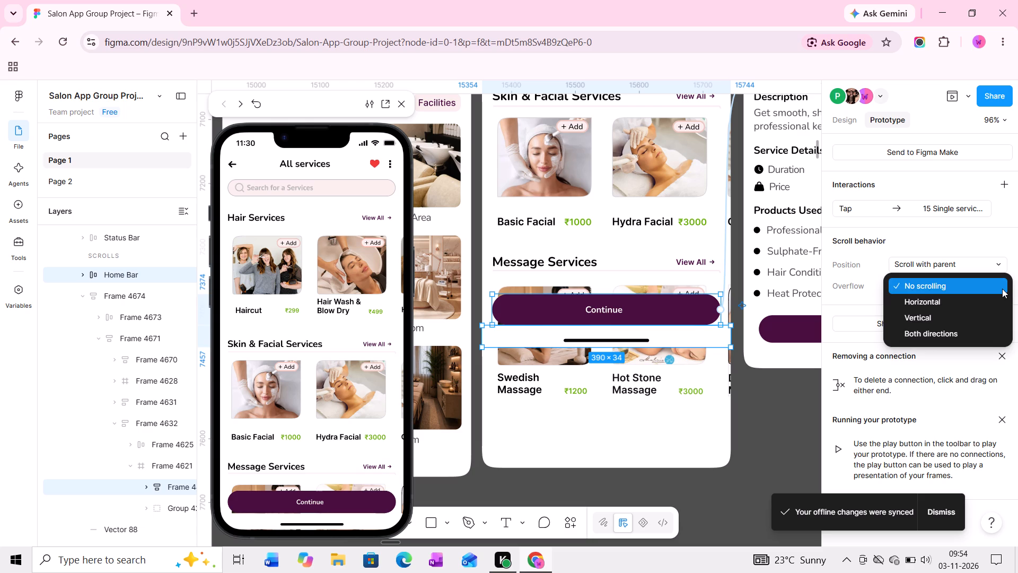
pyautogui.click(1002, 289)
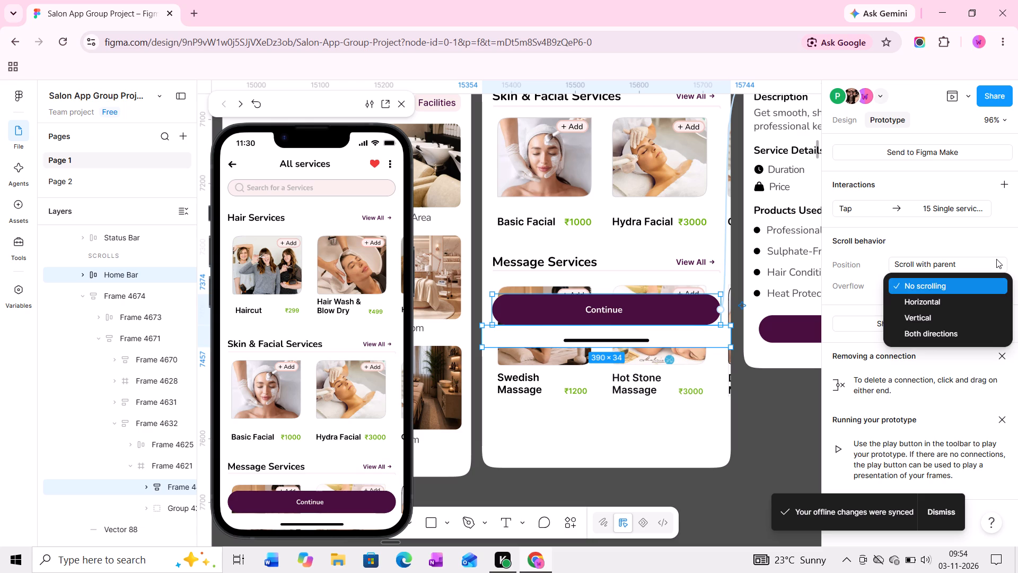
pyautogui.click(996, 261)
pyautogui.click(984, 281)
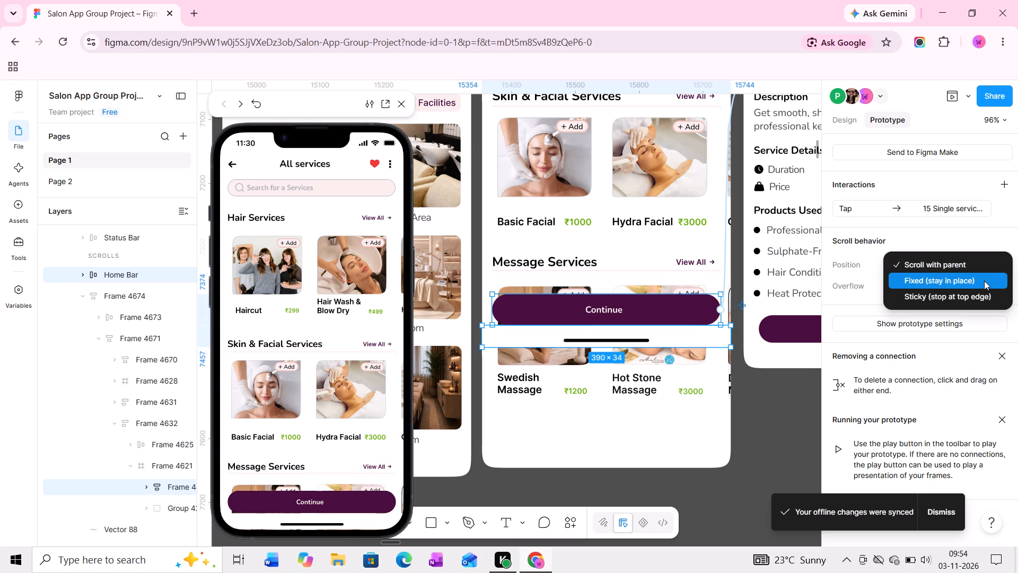
# Scroll the All services preview repeatedly to check how the Continue button and home bar behave against the moving content.
pyautogui.scroll(-5, 378, 312)
pyautogui.scroll(5, 367, 317)
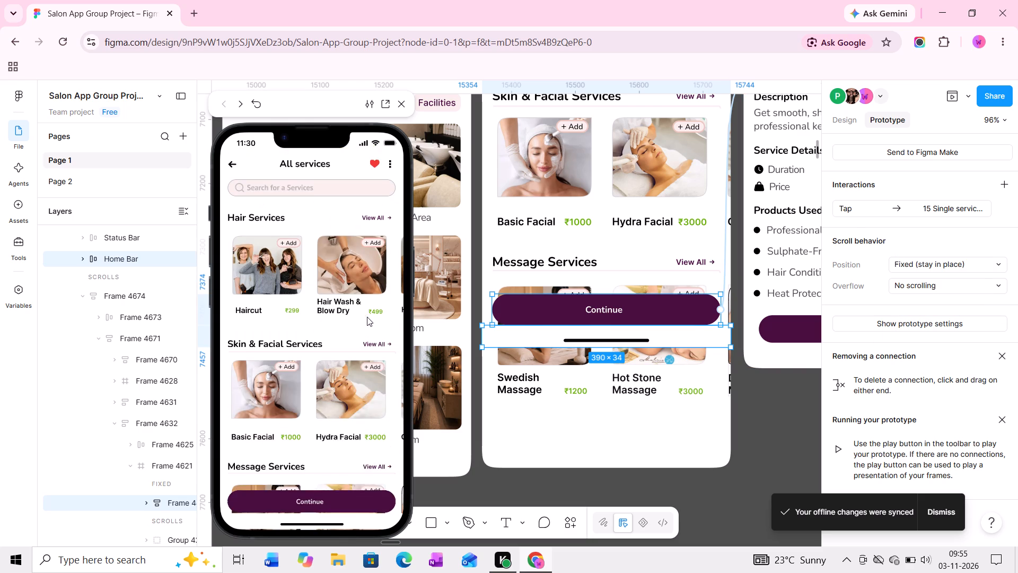
pyautogui.scroll(-5, 367, 317)
pyautogui.scroll(5, 367, 317)
pyautogui.scroll(-5, 367, 317)
pyautogui.scroll(5, 367, 317)
pyautogui.scroll(-5, 367, 317)
pyautogui.scroll(5, 367, 317)
pyautogui.scroll(-6, 367, 317)
pyautogui.scroll(6, 367, 317)
pyautogui.scroll(-6, 367, 317)
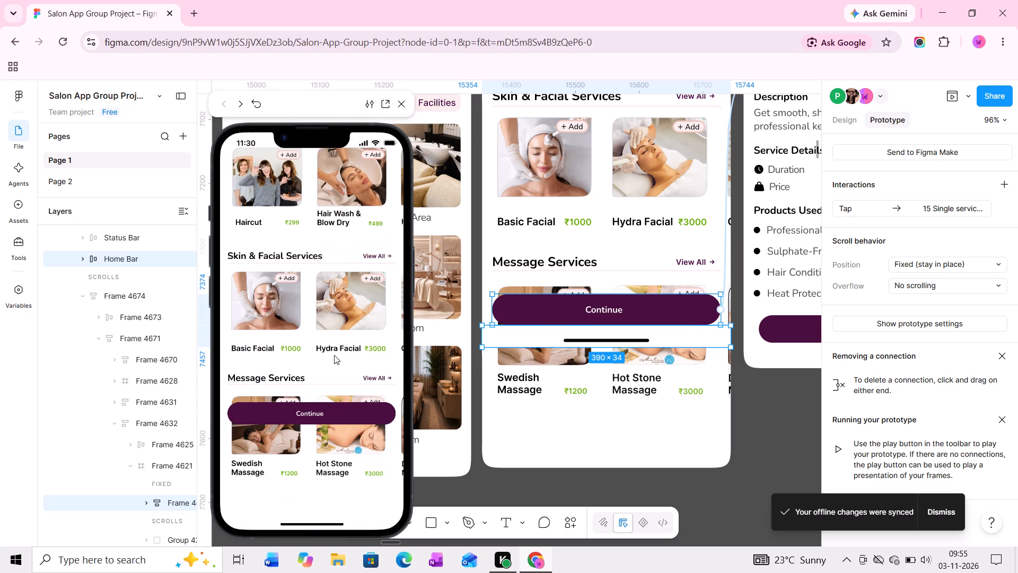
pyautogui.scroll(6, 322, 368)
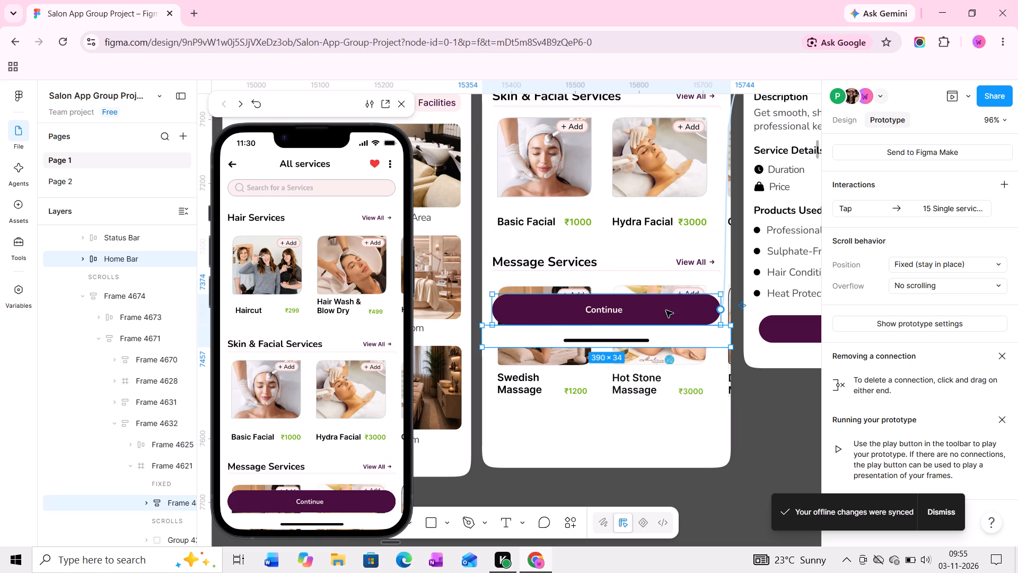
# Find the home Screen frame among the app screens on the canvas and select it for preview.
pyautogui.moveTo(650, 237); pyautogui.dragTo(642, 280, button='middle')
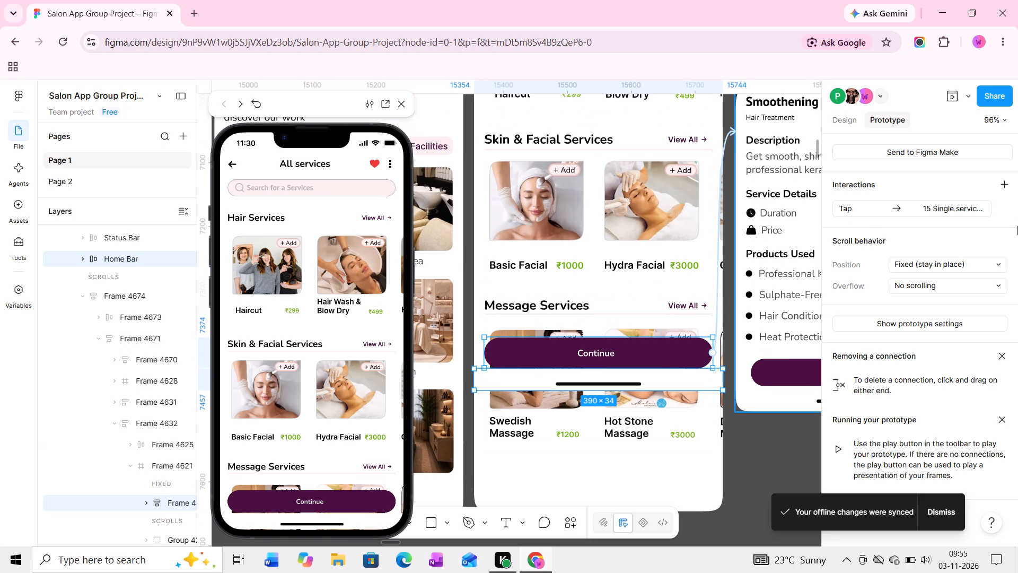
pyautogui.moveTo(668, 317); pyautogui.dragTo(540, 332, button='middle')
pyautogui.moveTo(664, 301); pyautogui.dragTo(516, 301, button='middle')
pyautogui.moveTo(648, 285); pyautogui.dragTo(553, 284, button='middle')
pyautogui.moveTo(689, 259); pyautogui.dragTo(574, 317, button='middle')
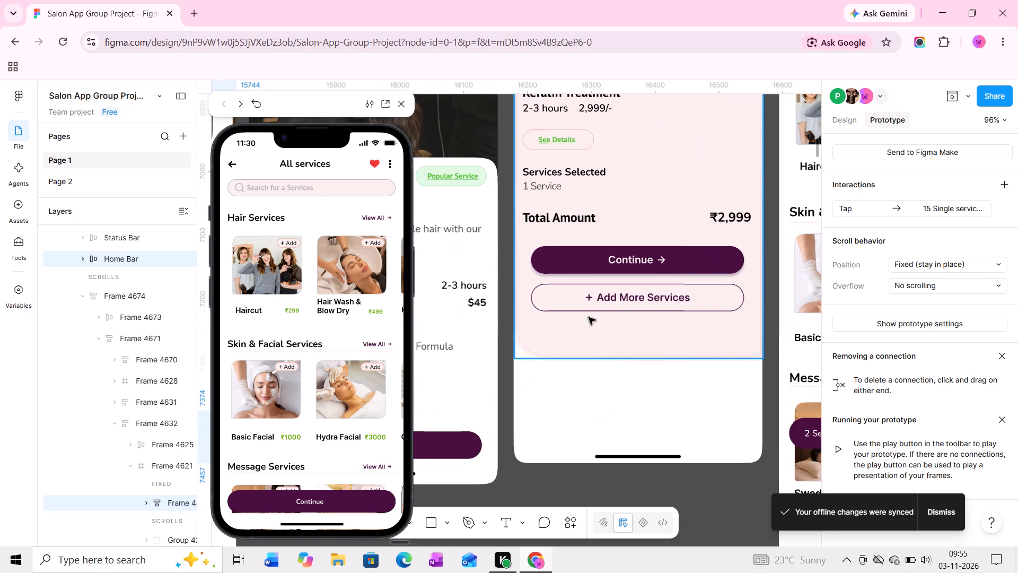
pyautogui.keyDown('ctrl'); pyautogui.scroll(-14, 612, 287); pyautogui.keyUp('ctrl')
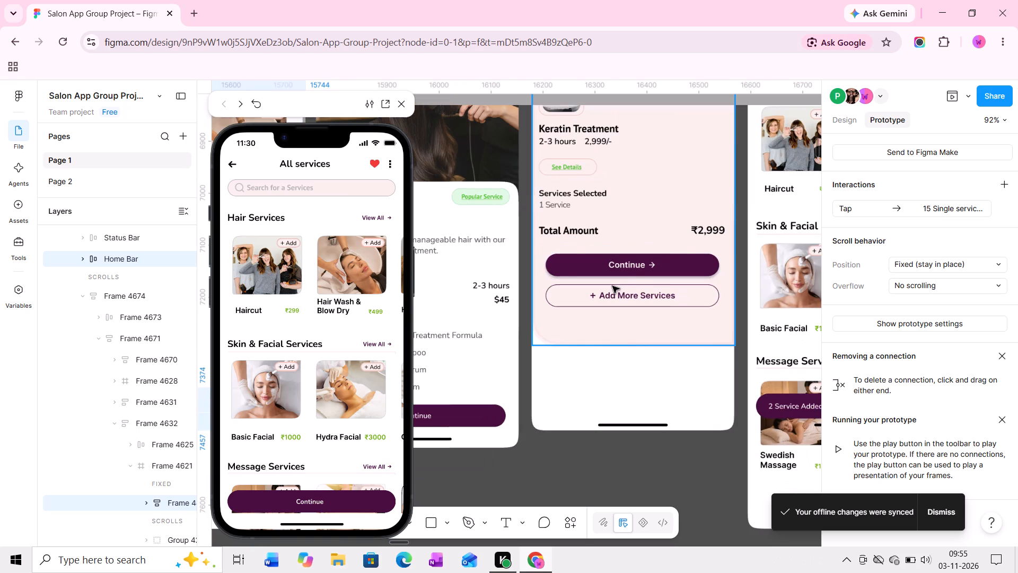
pyautogui.keyDown('ctrl'); pyautogui.scroll(-4, 612, 286); pyautogui.keyUp('ctrl')
pyautogui.moveTo(652, 254); pyautogui.dragTo(627, 294, button='middle')
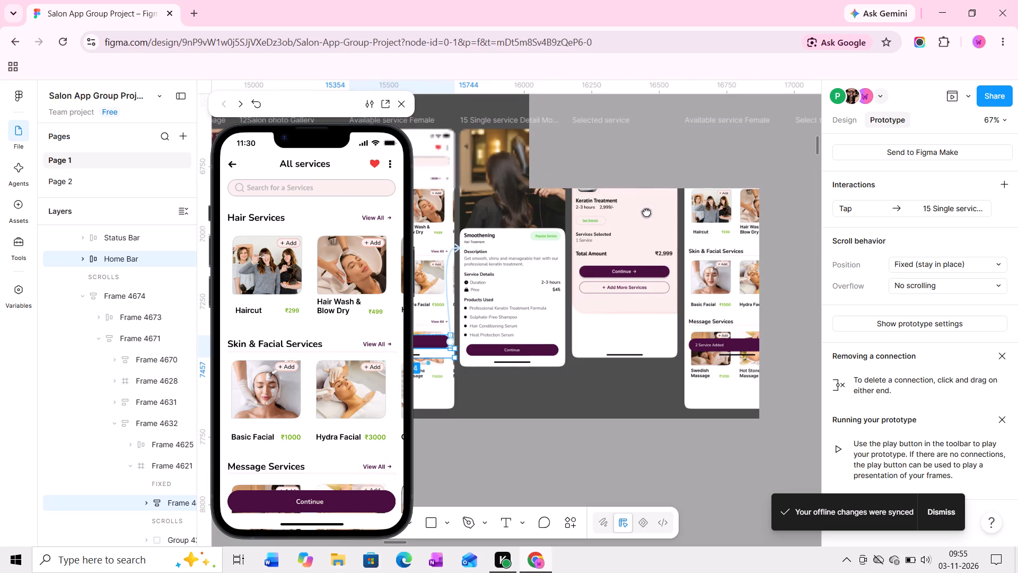
pyautogui.moveTo(646, 212); pyautogui.dragTo(648, 244, button='middle')
pyautogui.moveTo(676, 228); pyautogui.dragTo(637, 302, button='middle')
pyautogui.moveTo(607, 219); pyautogui.dragTo(621, 301, button='middle')
pyautogui.moveTo(617, 275); pyautogui.dragTo(627, 315, button='middle')
pyautogui.moveTo(639, 299); pyautogui.dragTo(638, 345, button='middle')
pyautogui.moveTo(659, 288); pyautogui.dragTo(561, 398, button='middle')
pyautogui.moveTo(654, 316); pyautogui.dragTo(758, 314, button='middle')
pyautogui.moveTo(732, 314); pyautogui.dragTo(696, 314, button='middle')
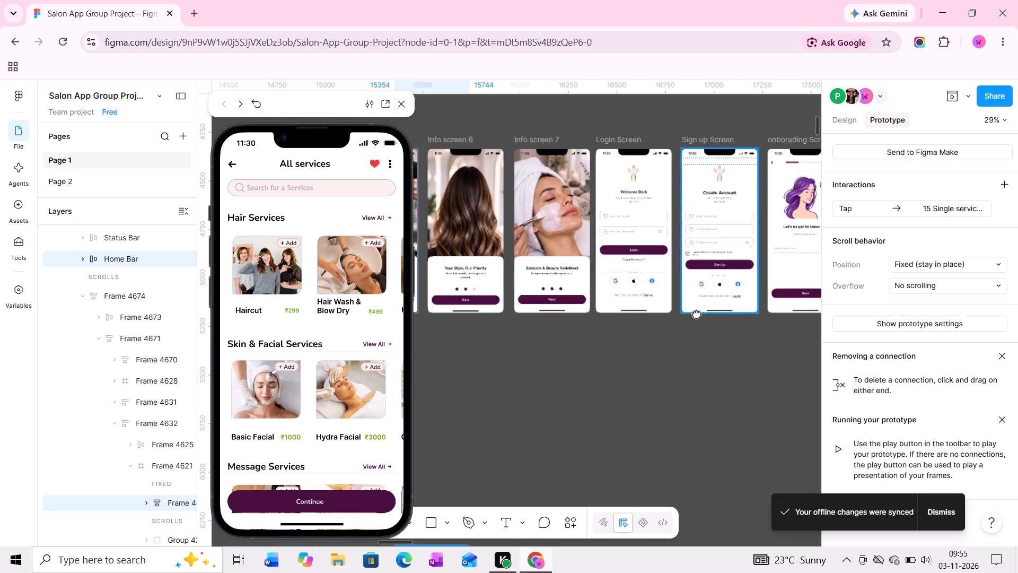
pyautogui.moveTo(696, 314); pyautogui.dragTo(597, 319, button='middle')
pyautogui.moveTo(704, 318); pyautogui.dragTo(594, 311, button='middle')
pyautogui.moveTo(642, 314); pyautogui.dragTo(547, 312, button='middle')
pyautogui.moveTo(697, 322); pyautogui.dragTo(618, 318, button='middle')
pyautogui.moveTo(689, 319); pyautogui.dragTo(668, 319, button='middle')
pyautogui.click(615, 130)
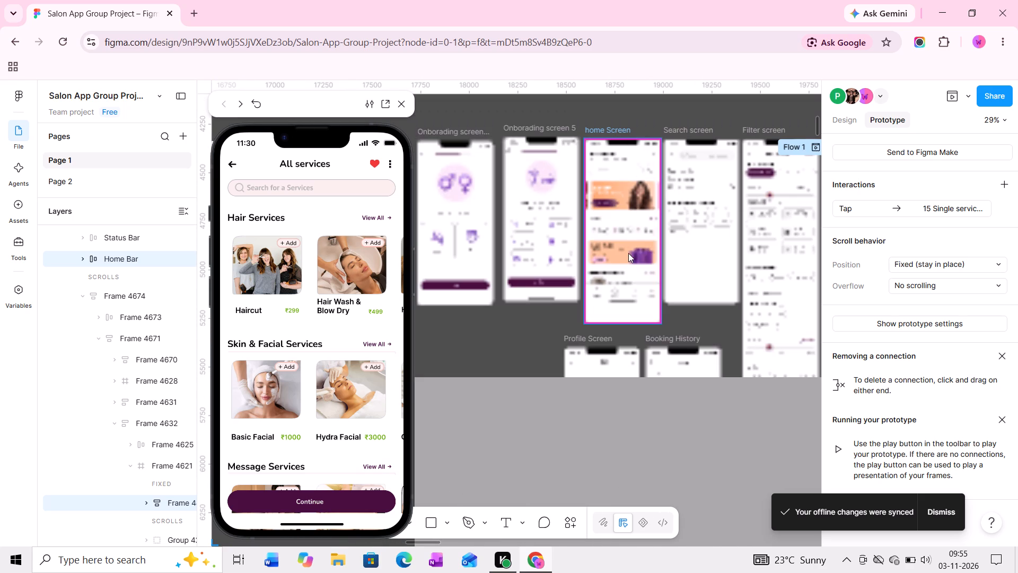
# Select the bottom navigation bar in the home Screen frame to inspect its scroll behavior as a reference.
pyautogui.keyDown('ctrl'); pyautogui.scroll(5, 628, 254); pyautogui.keyUp('ctrl')
pyautogui.moveTo(626, 294); pyautogui.dragTo(626, 288, button='middle')
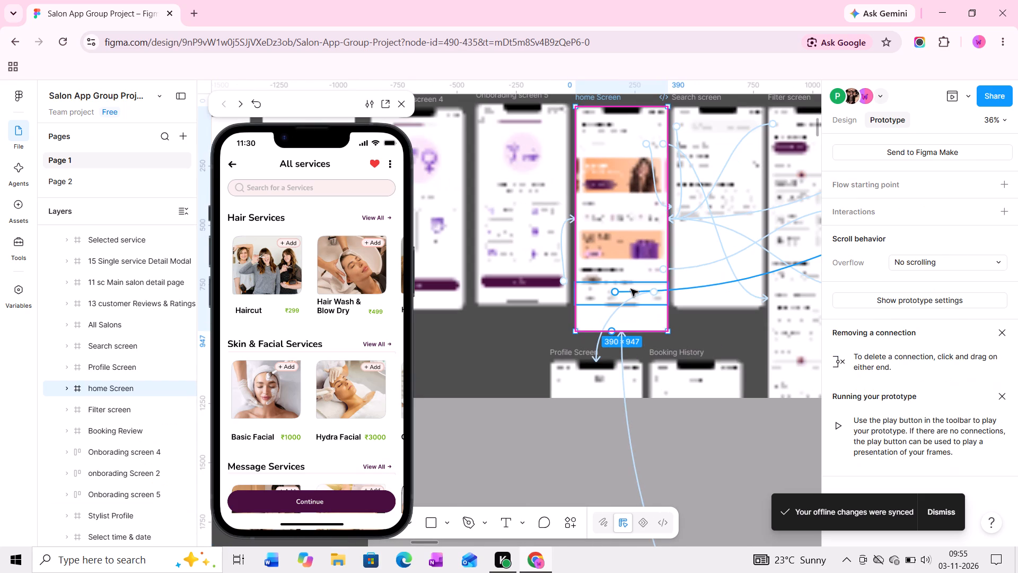
pyautogui.keyDown('ctrl'); pyautogui.scroll(18, 631, 290); pyautogui.keyUp('ctrl')
pyautogui.moveTo(631, 306); pyautogui.dragTo(630, 280, button='middle')
pyautogui.keyDown('ctrl'); pyautogui.scroll(6, 615, 283); pyautogui.keyUp('ctrl')
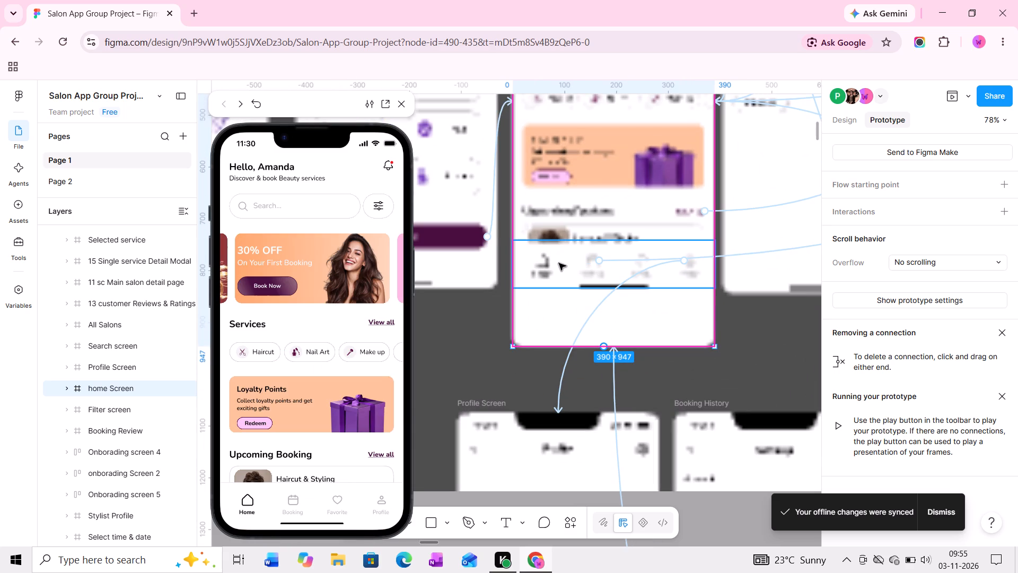
pyautogui.click(559, 263)
# Scroll the home screen preview up and down to check how its bottom navigation bar behaves over the moving content.
pyautogui.scroll(-9, 363, 316)
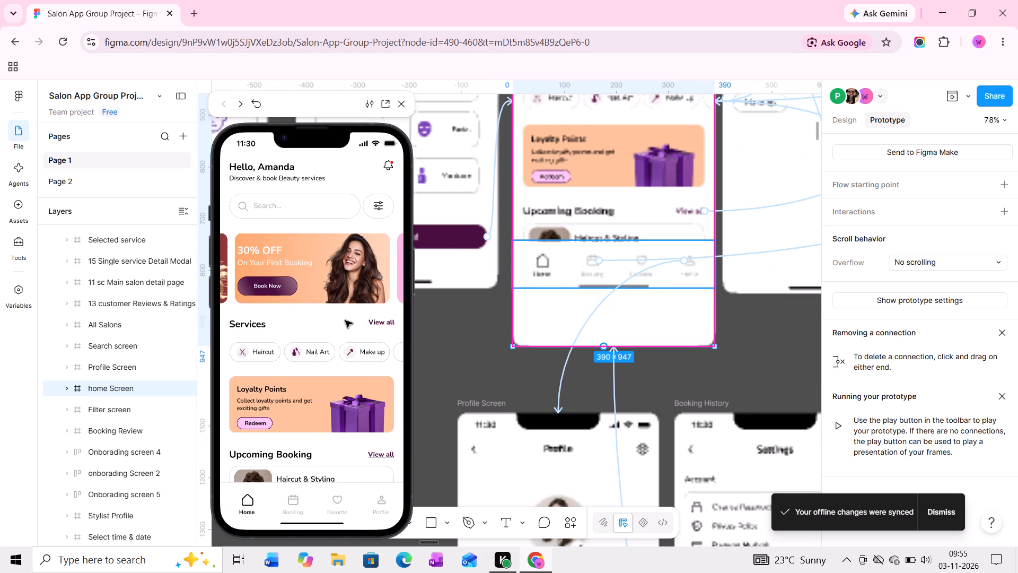
pyautogui.scroll(-2, 345, 320)
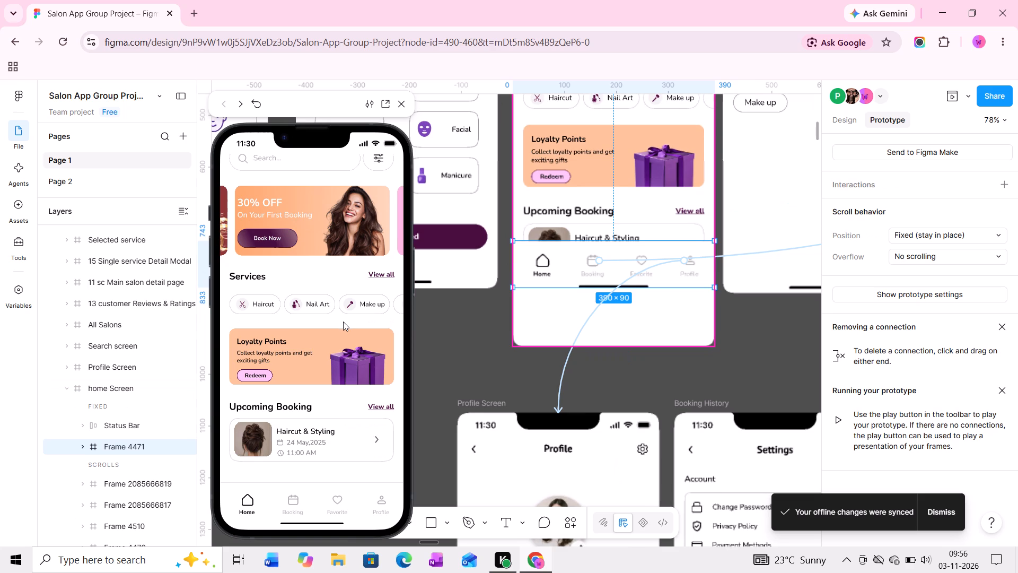
pyautogui.scroll(5, 343, 322)
pyautogui.scroll(-5, 343, 322)
pyautogui.scroll(5, 343, 322)
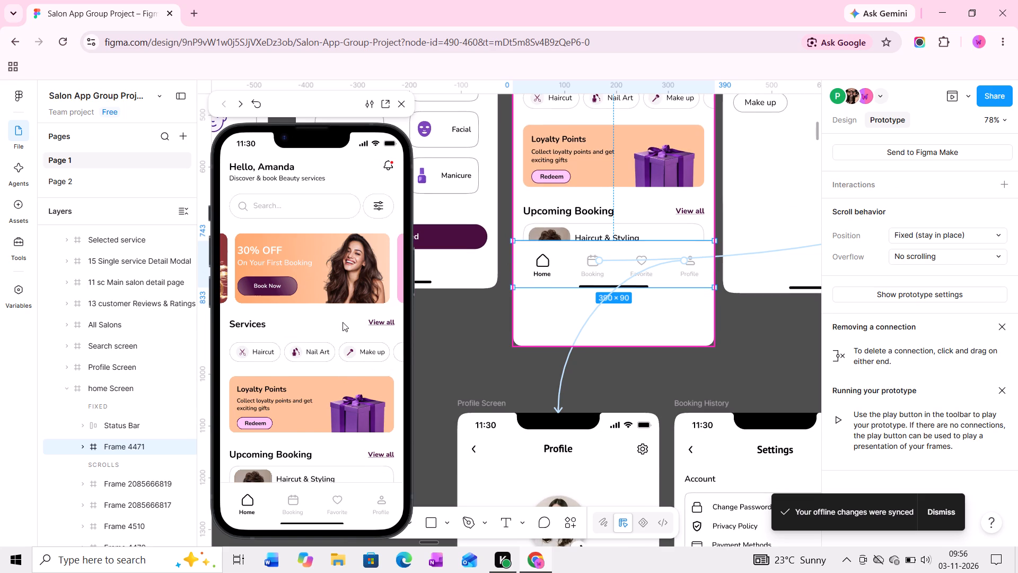
pyautogui.scroll(-6, 343, 322)
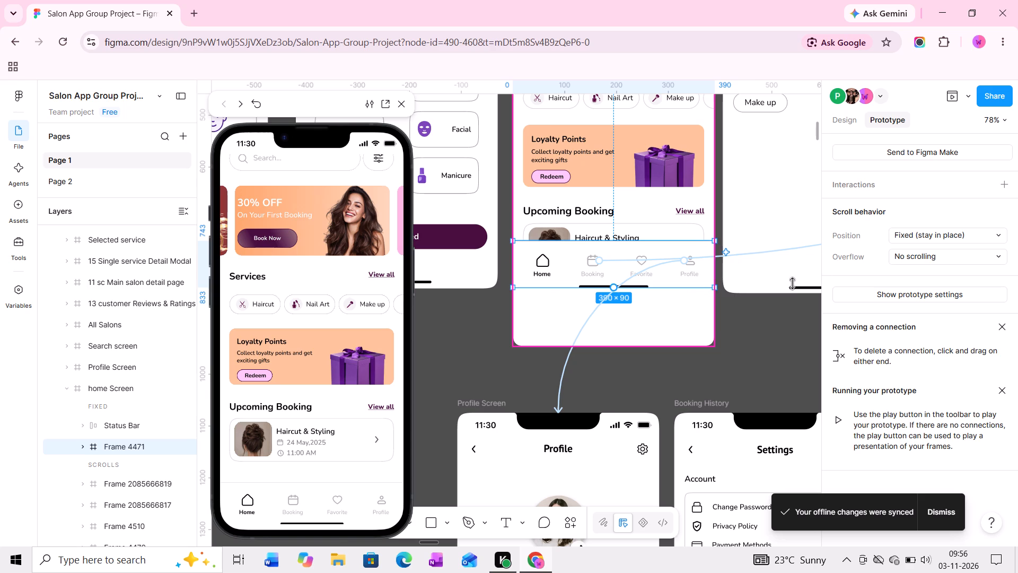
# Look over the Search, Filter and booking screens beside the home Screen to compare how their bottom areas are laid out.
pyautogui.moveTo(725, 255); pyautogui.dragTo(620, 253, button='middle')
pyautogui.moveTo(668, 253); pyautogui.dragTo(653, 251, button='middle')
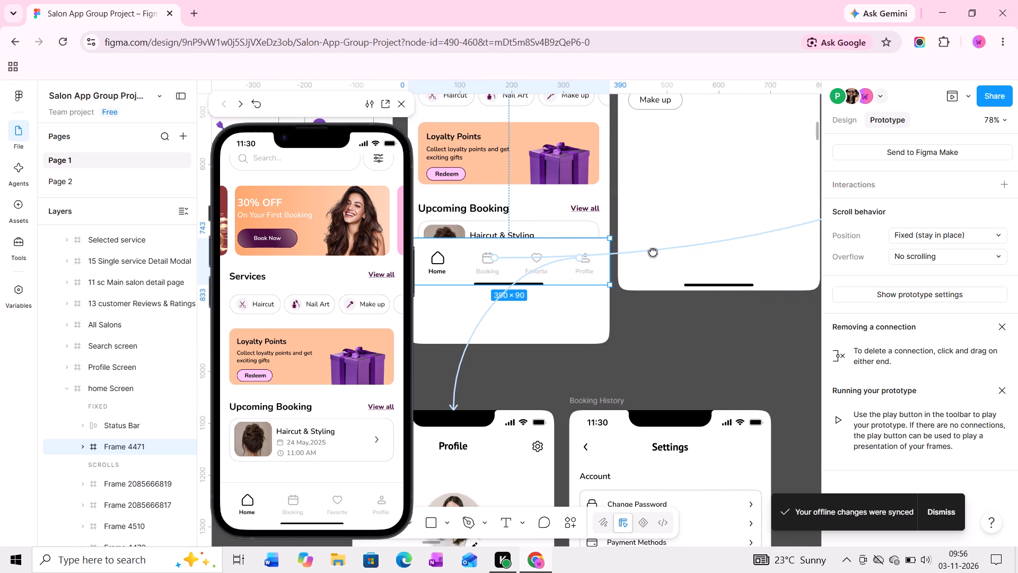
pyautogui.moveTo(653, 251); pyautogui.dragTo(569, 258, button='middle')
pyautogui.moveTo(632, 230); pyautogui.dragTo(615, 303, button='middle')
pyautogui.moveTo(626, 251); pyautogui.dragTo(629, 310, button='middle')
pyautogui.moveTo(661, 309); pyautogui.dragTo(550, 253, button='middle')
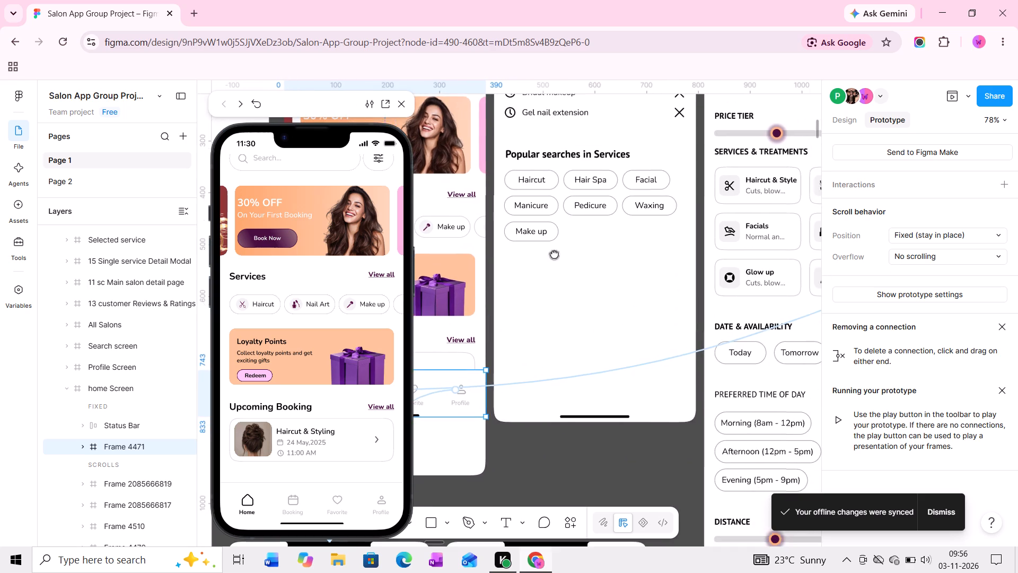
pyautogui.moveTo(621, 266); pyautogui.dragTo(552, 205, button='middle')
pyautogui.moveTo(586, 268); pyautogui.dragTo(590, 199, button='middle')
pyautogui.moveTo(603, 310); pyautogui.dragTo(613, 169, button='middle')
pyautogui.moveTo(615, 296); pyautogui.dragTo(617, 258, button='middle')
pyautogui.moveTo(629, 253); pyautogui.dragTo(628, 367, button='middle')
pyautogui.moveTo(640, 283); pyautogui.dragTo(631, 374, button='middle')
pyautogui.moveTo(660, 266); pyautogui.dragTo(639, 356, button='middle')
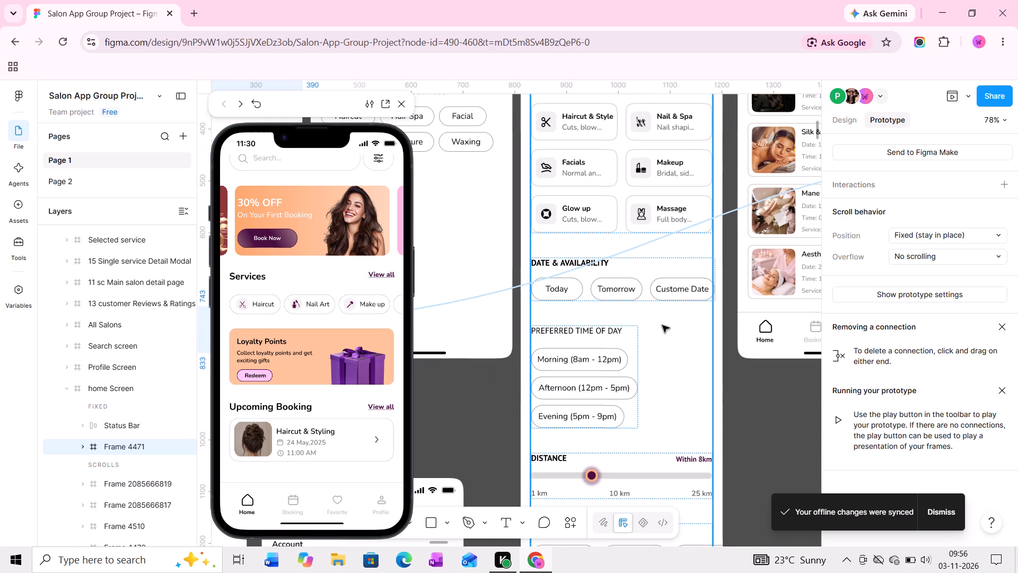
pyautogui.moveTo(719, 271); pyautogui.dragTo(599, 322, button='middle')
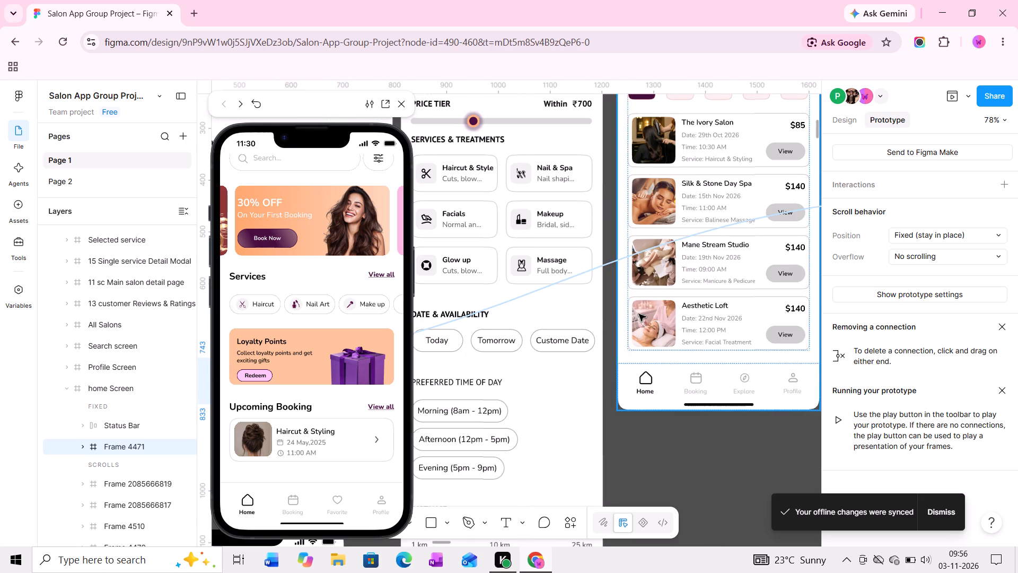
pyautogui.moveTo(639, 314); pyautogui.dragTo(600, 305, button='middle')
pyautogui.moveTo(644, 297); pyautogui.dragTo(571, 309, button='middle')
pyautogui.moveTo(652, 308); pyautogui.dragTo(595, 329, button='middle')
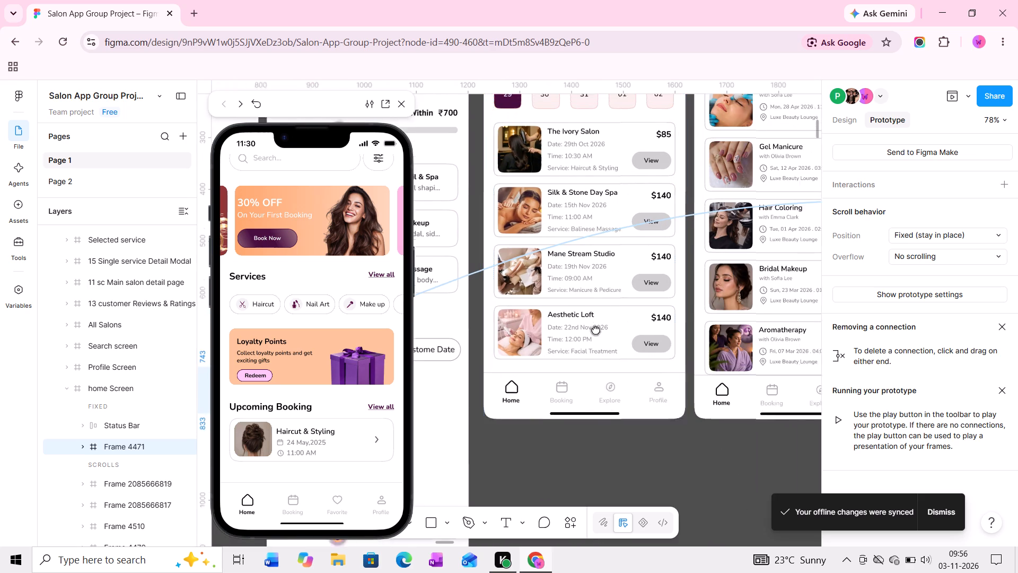
pyautogui.moveTo(595, 329); pyautogui.dragTo(573, 347, button='middle')
pyautogui.middleClick(573, 347)
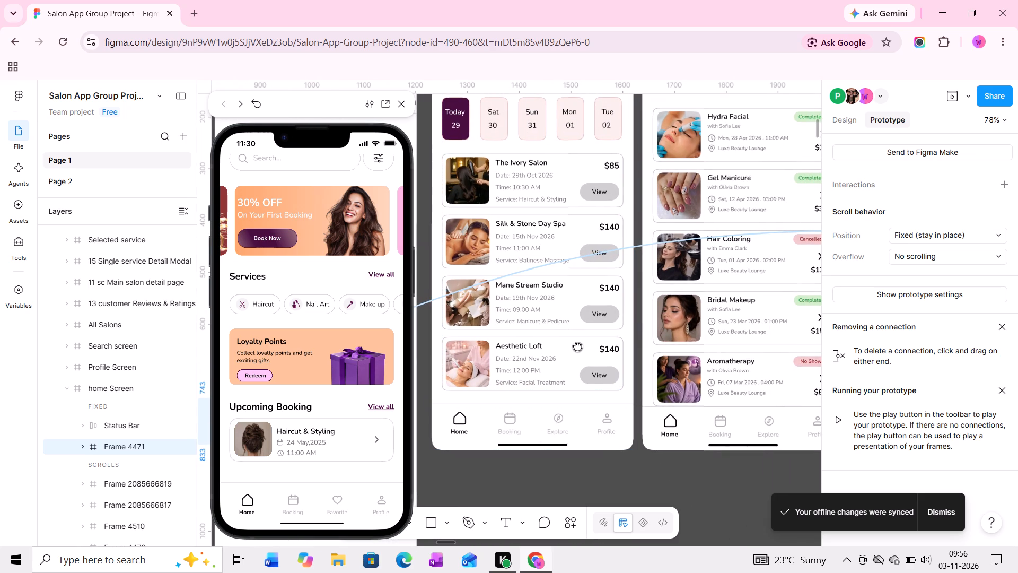
pyautogui.moveTo(577, 341); pyautogui.dragTo(669, 335, button='middle')
pyautogui.moveTo(600, 334); pyautogui.dragTo(673, 334, button='middle')
pyautogui.moveTo(636, 334); pyautogui.dragTo(721, 336, button='middle')
pyautogui.moveTo(623, 333); pyautogui.dragTo(726, 329, button='middle')
pyautogui.moveTo(647, 333); pyautogui.dragTo(671, 333, button='middle')
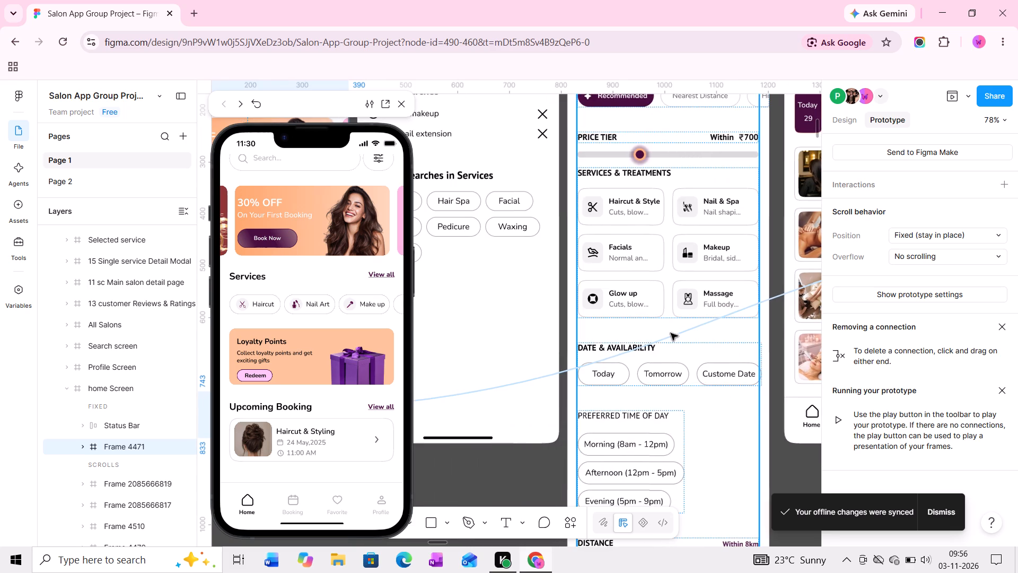
pyautogui.moveTo(671, 333); pyautogui.dragTo(785, 326, button='middle')
pyautogui.moveTo(593, 328); pyautogui.dragTo(679, 325, button='middle')
pyautogui.moveTo(644, 325); pyautogui.dragTo(726, 317, button='middle')
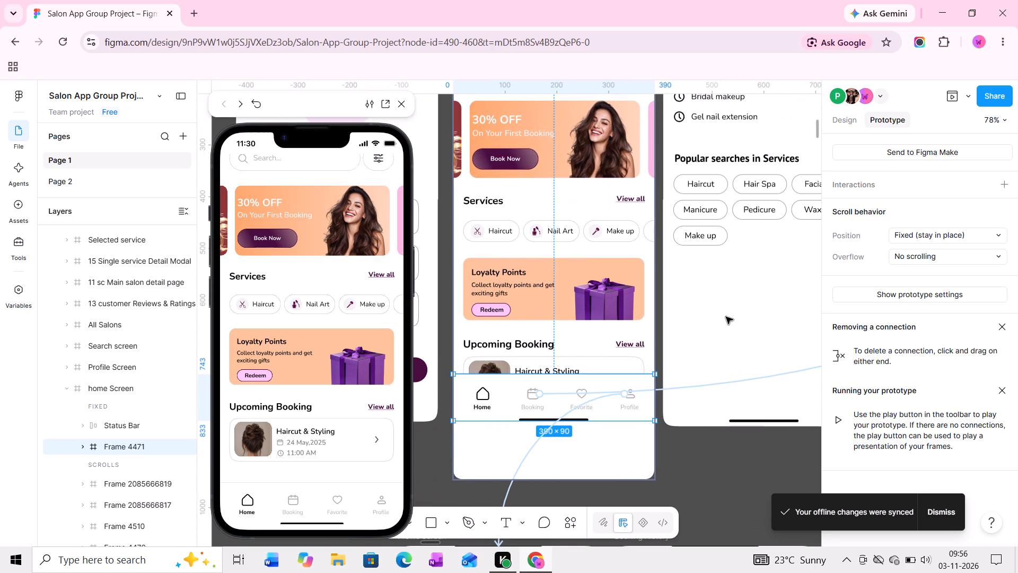
pyautogui.moveTo(690, 329); pyautogui.dragTo(720, 308, button='middle')
# Scroll the home screen preview again to recheck the bottom navigation bar.
pyautogui.scroll(-4, 317, 318)
pyautogui.scroll(6, 317, 318)
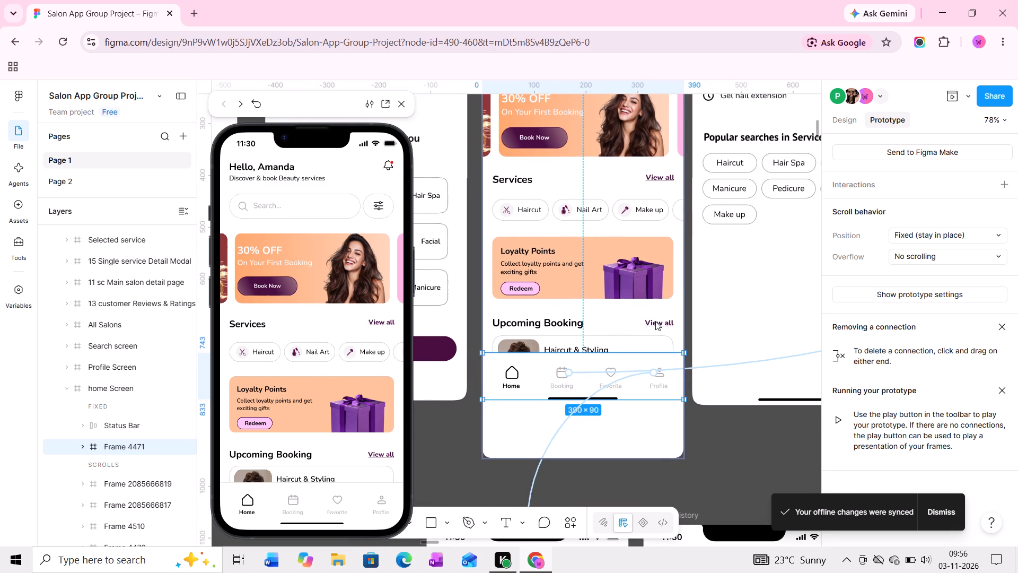
# Dismiss the notification about synced offline changes.
pyautogui.keyDown('ctrl'); pyautogui.scroll(-11, 655, 321); pyautogui.keyUp('ctrl')
pyautogui.moveTo(637, 388); pyautogui.dragTo(673, 311, button='middle')
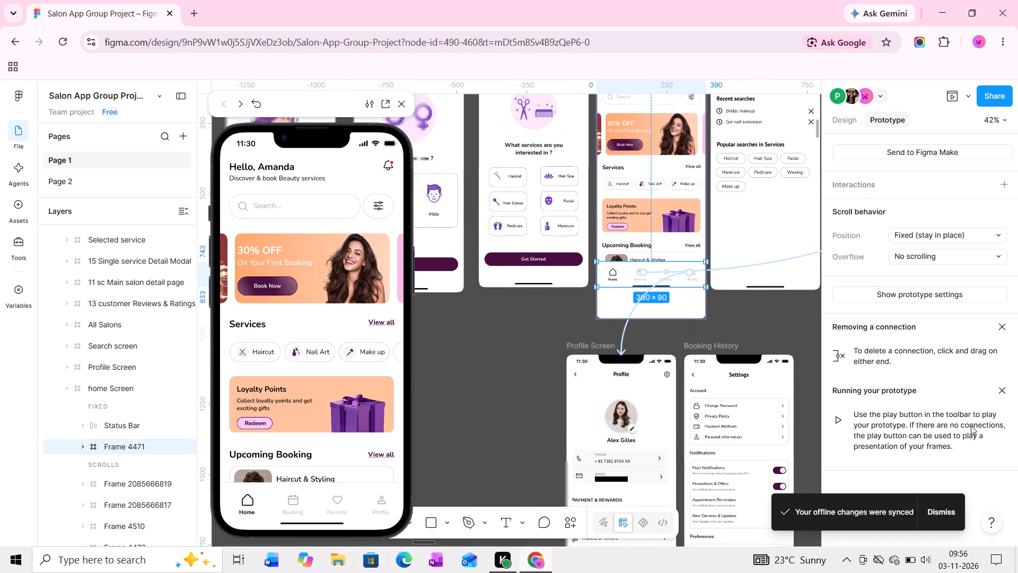
pyautogui.click(936, 516)
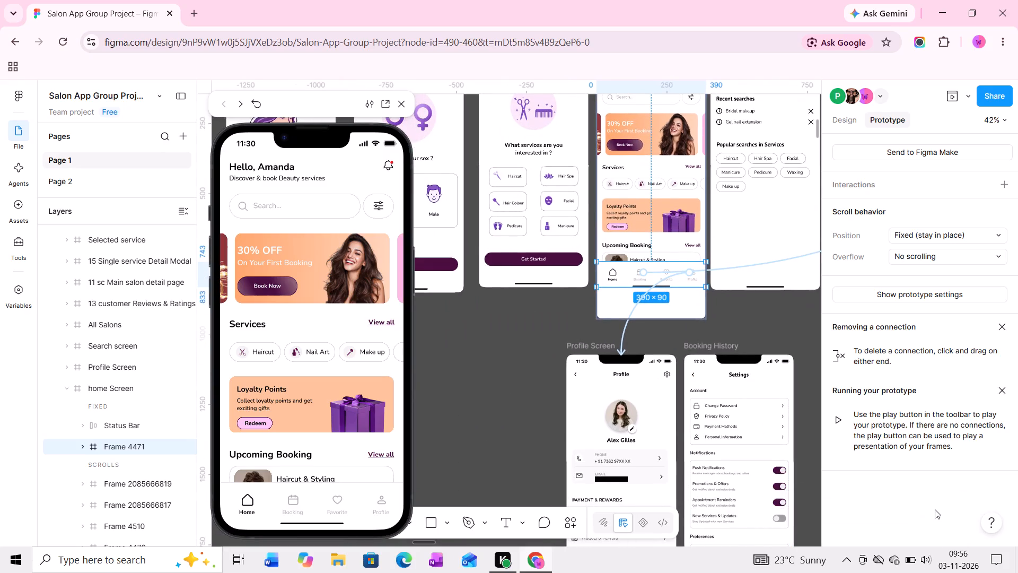
# Set the white fill of the Home Bar to 100% opacity on the All services screen with the "2 Service Added" bar.
pyautogui.moveTo(622, 484); pyautogui.dragTo(611, 411, button='middle')
pyautogui.moveTo(614, 412); pyautogui.dragTo(719, 375, button='middle')
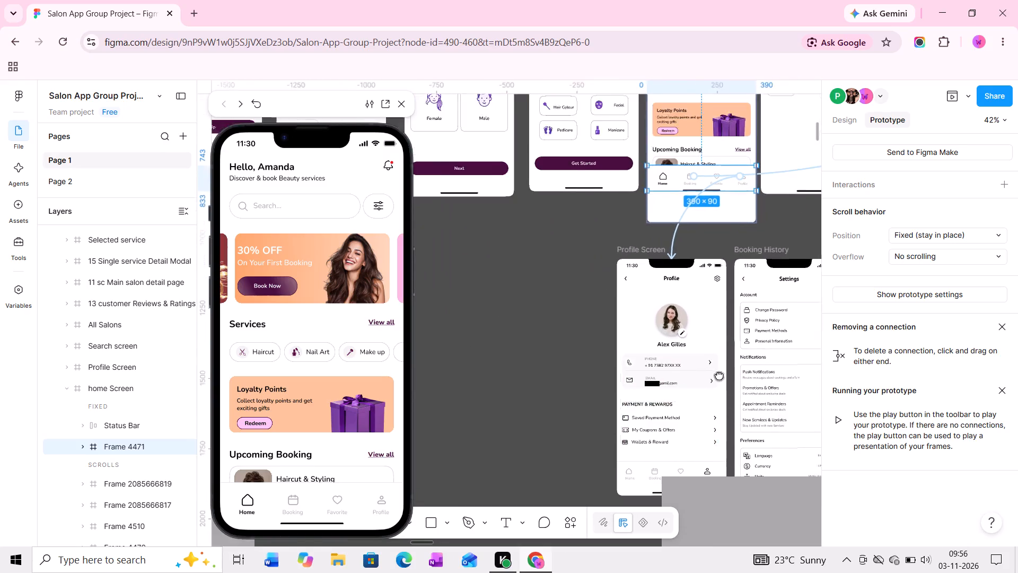
pyautogui.moveTo(596, 419); pyautogui.dragTo(731, 361, button='middle')
pyautogui.moveTo(603, 400); pyautogui.dragTo(663, 361, button='middle')
pyautogui.moveTo(588, 410); pyautogui.dragTo(720, 322, button='middle')
pyautogui.moveTo(671, 414); pyautogui.dragTo(664, 361, button='middle')
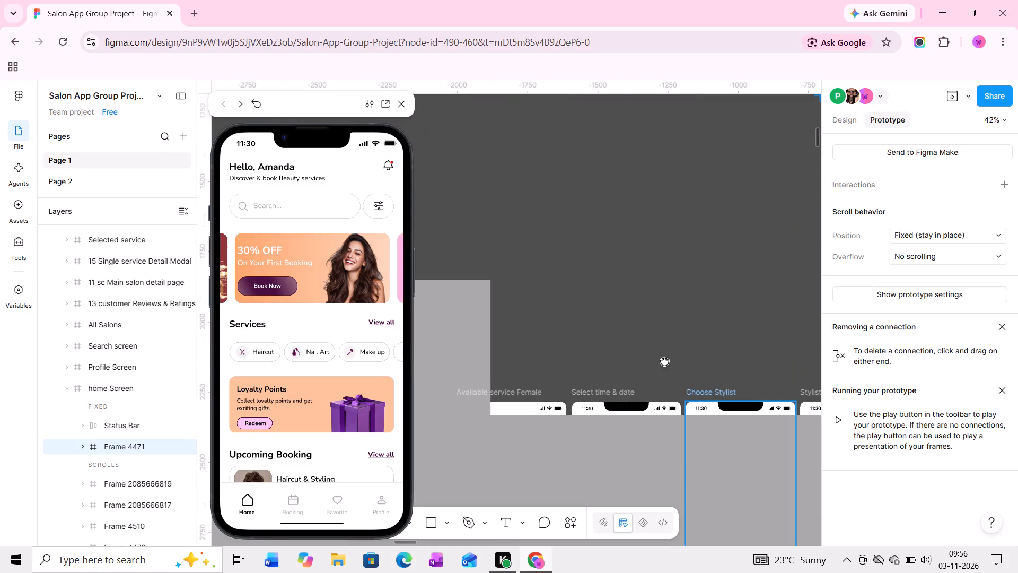
pyautogui.moveTo(664, 361); pyautogui.dragTo(658, 335, button='middle')
pyautogui.moveTo(678, 403); pyautogui.dragTo(661, 325, button='middle')
pyautogui.moveTo(672, 368); pyautogui.dragTo(666, 294, button='middle')
pyautogui.moveTo(701, 327); pyautogui.dragTo(650, 317, button='middle')
pyautogui.moveTo(615, 340); pyautogui.dragTo(654, 335, button='middle')
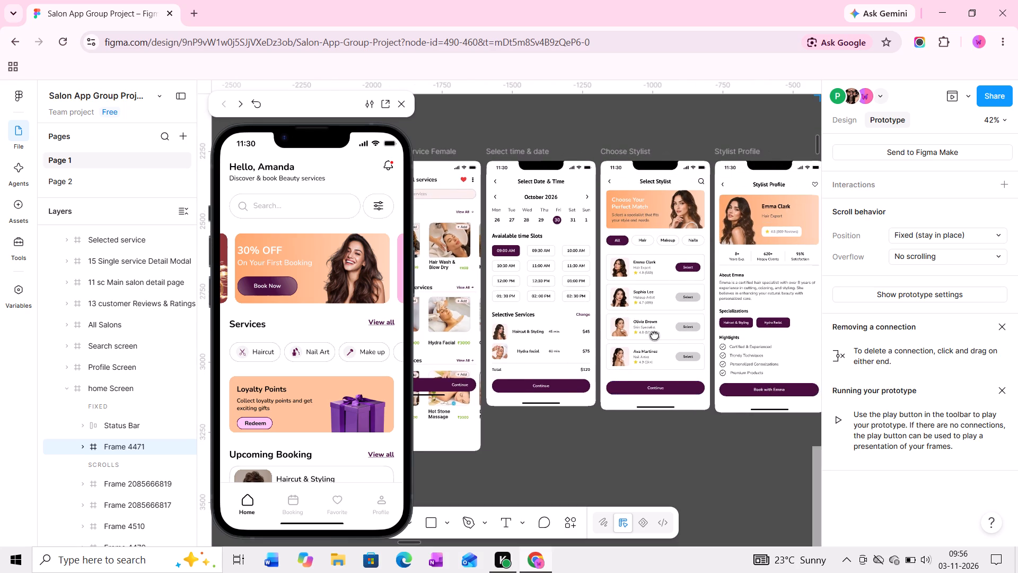
pyautogui.moveTo(654, 335); pyautogui.dragTo(687, 332, button='middle')
pyautogui.moveTo(637, 341); pyautogui.dragTo(742, 329, button='middle')
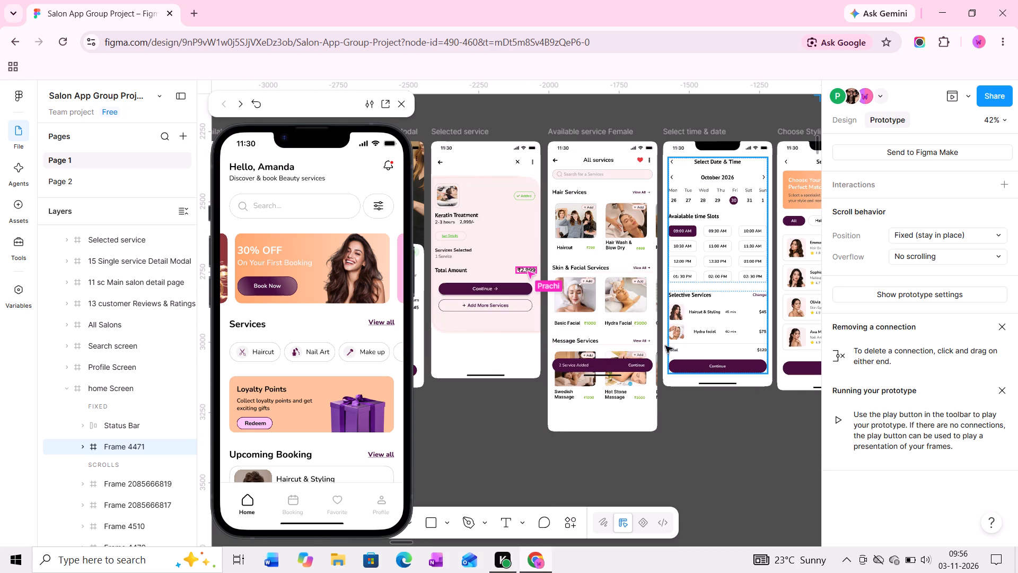
pyautogui.keyDown('ctrl'); pyautogui.scroll(20, 645, 346); pyautogui.keyUp('ctrl')
pyautogui.moveTo(627, 366); pyautogui.dragTo(670, 300, button='middle')
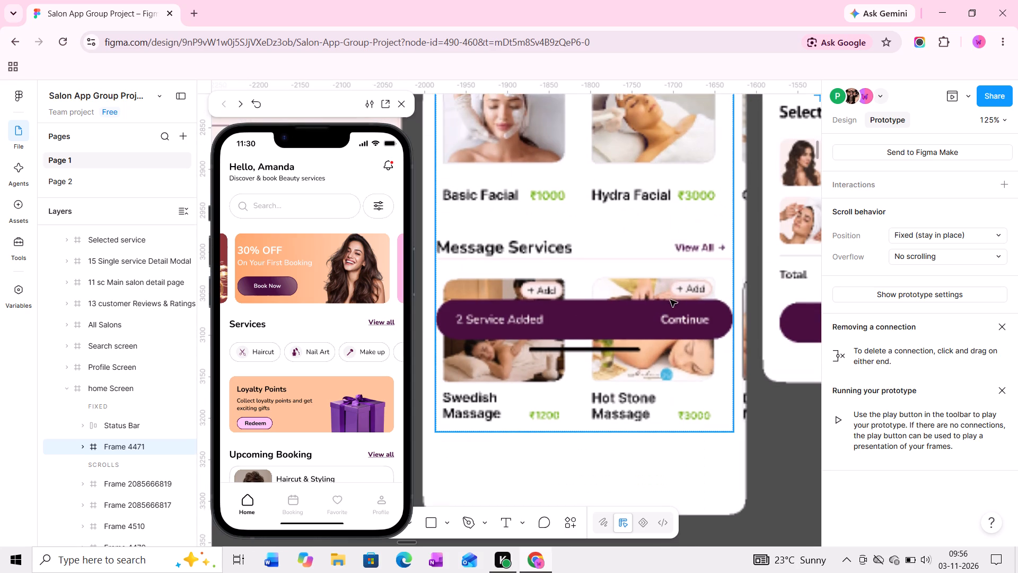
pyautogui.click(659, 348)
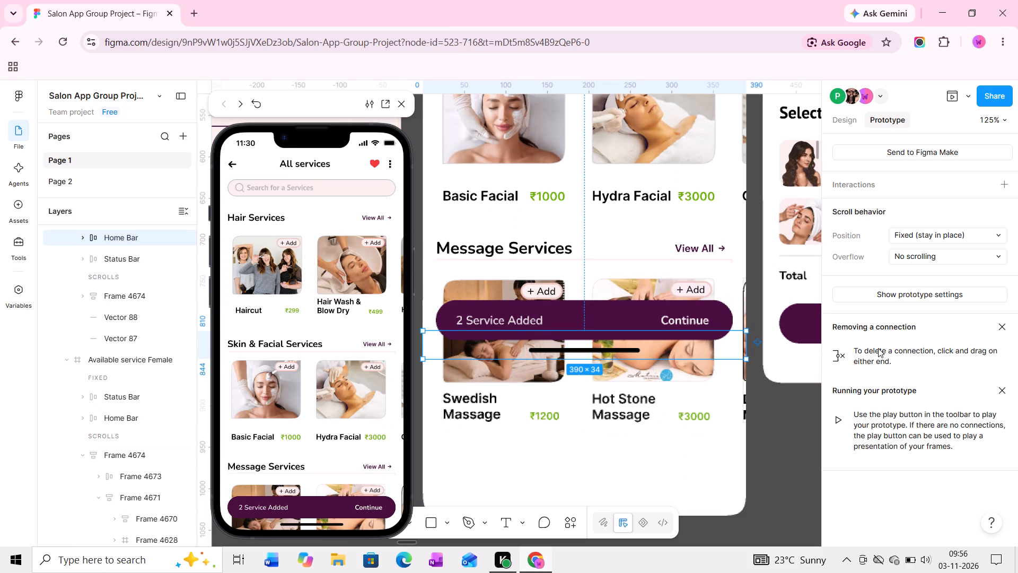
pyautogui.click(849, 121)
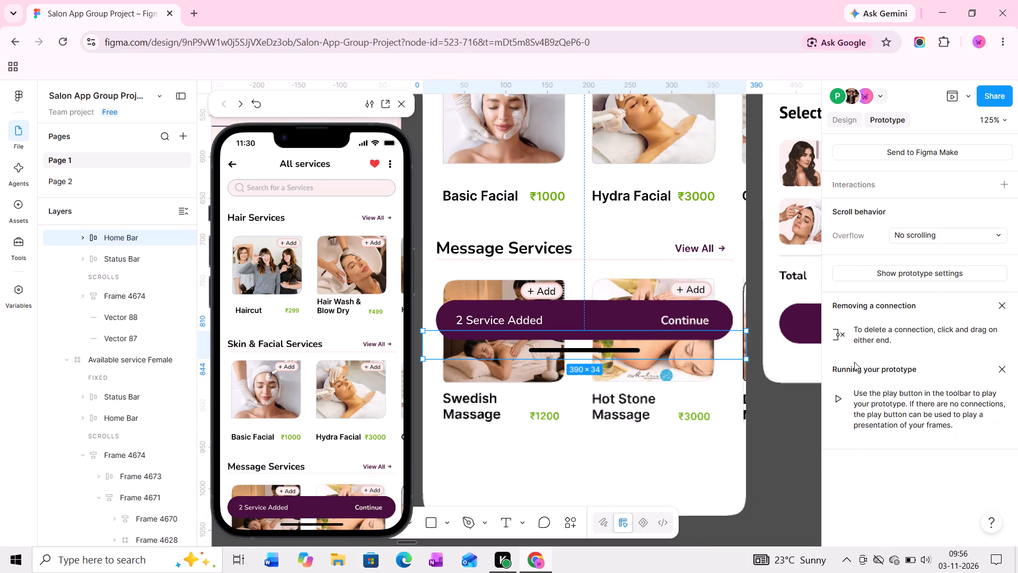
pyautogui.scroll(-4, 894, 398)
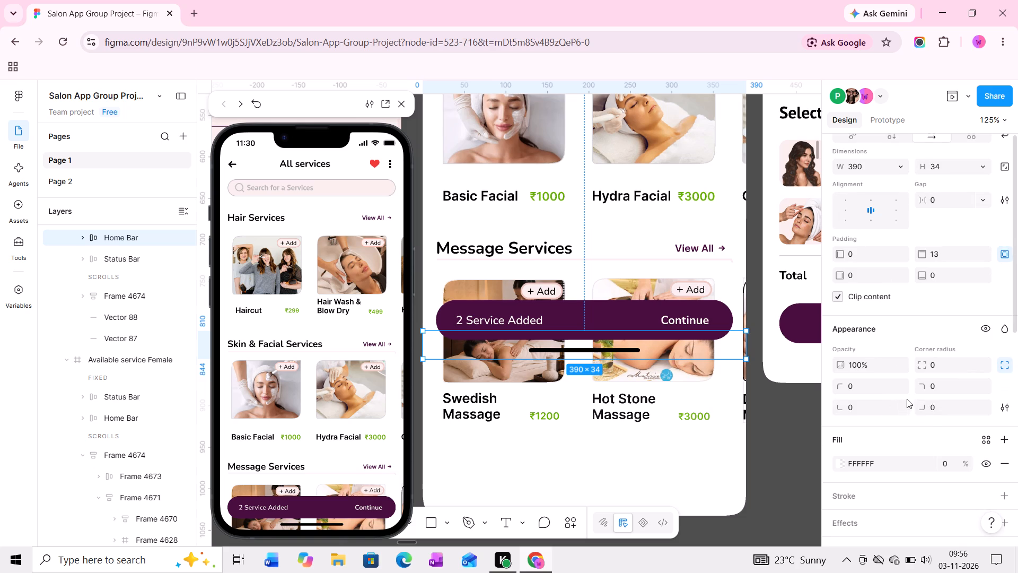
pyautogui.click(947, 465)
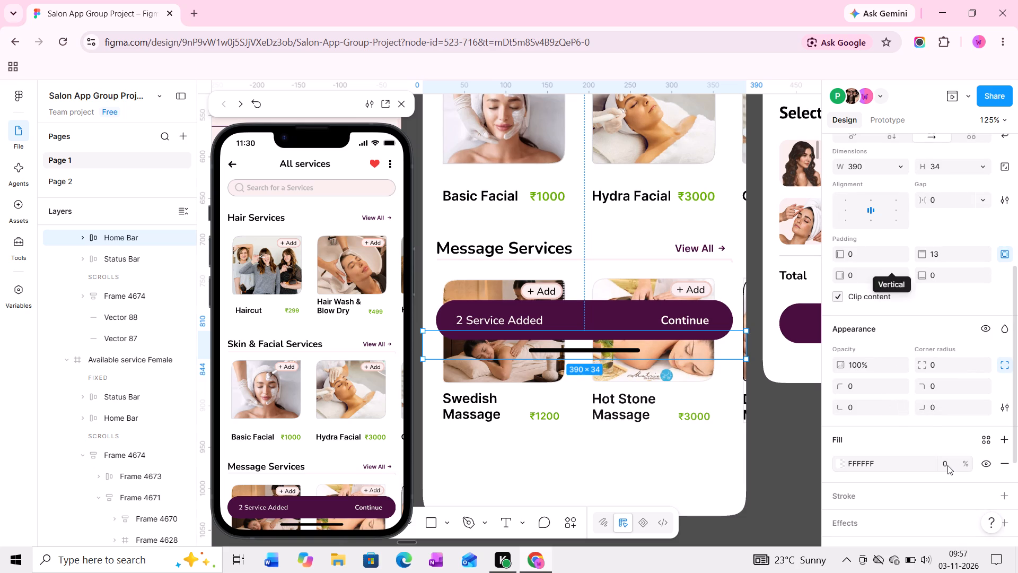
pyautogui.write('100')
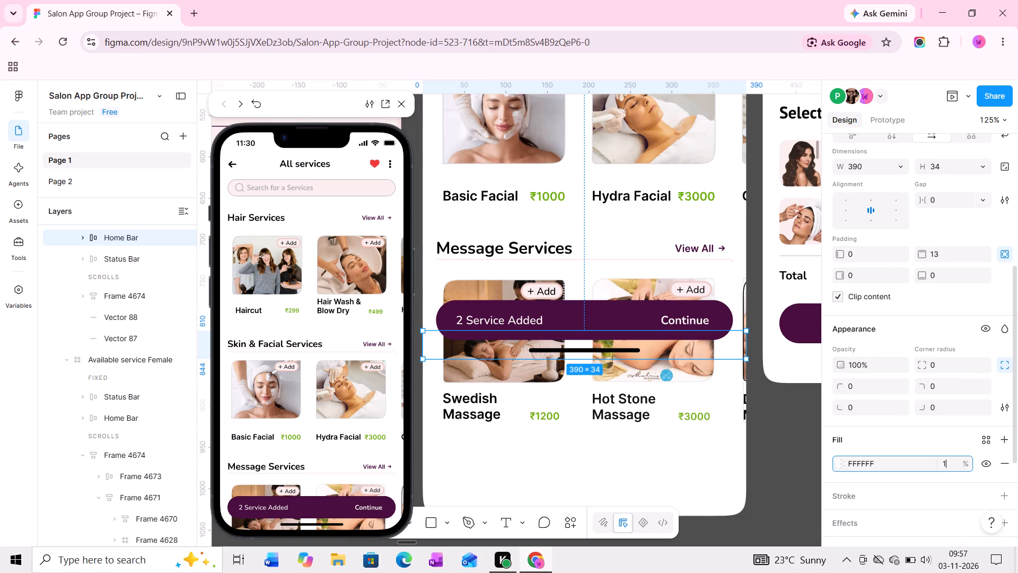
pyautogui.press('Return')
# Move the "2 Service Added" Continue bar up about 11 px so it sits just above the Home Bar.
pyautogui.keyDown('ctrl'); pyautogui.click(627, 317); pyautogui.keyUp('ctrl')
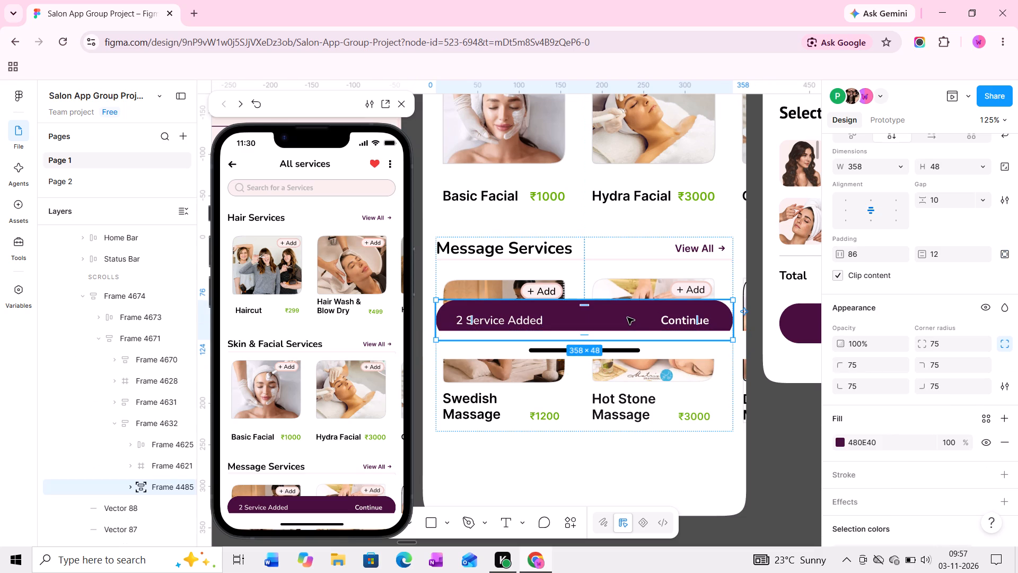
pyautogui.moveTo(627, 317); pyautogui.dragTo(629, 308)
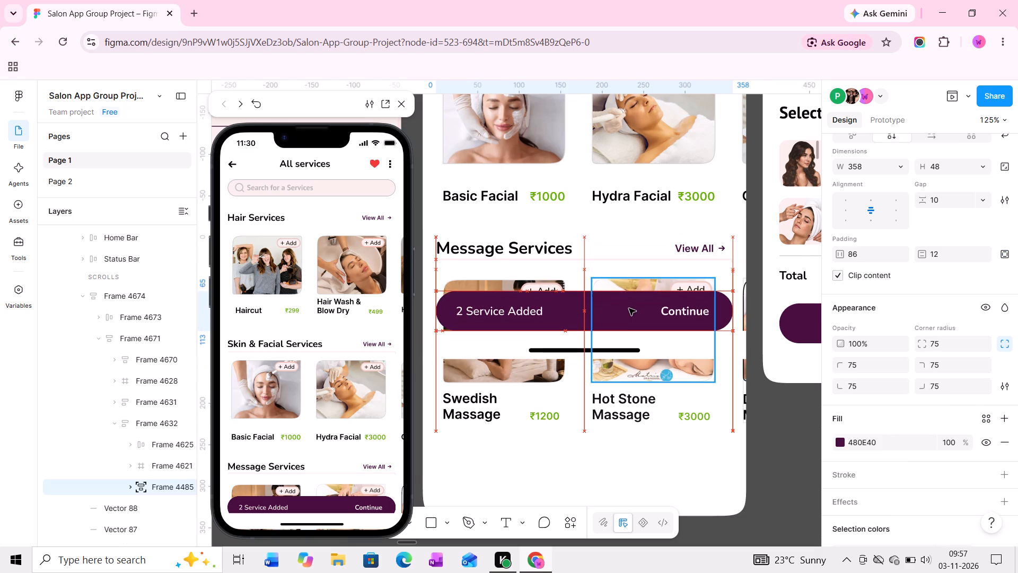
pyautogui.moveTo(629, 308); pyautogui.dragTo(629, 308)
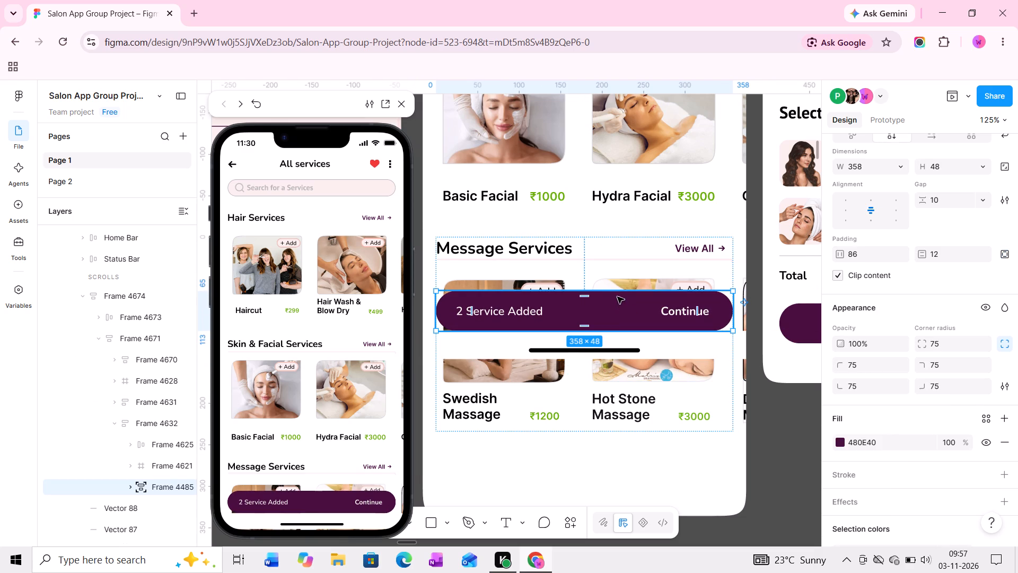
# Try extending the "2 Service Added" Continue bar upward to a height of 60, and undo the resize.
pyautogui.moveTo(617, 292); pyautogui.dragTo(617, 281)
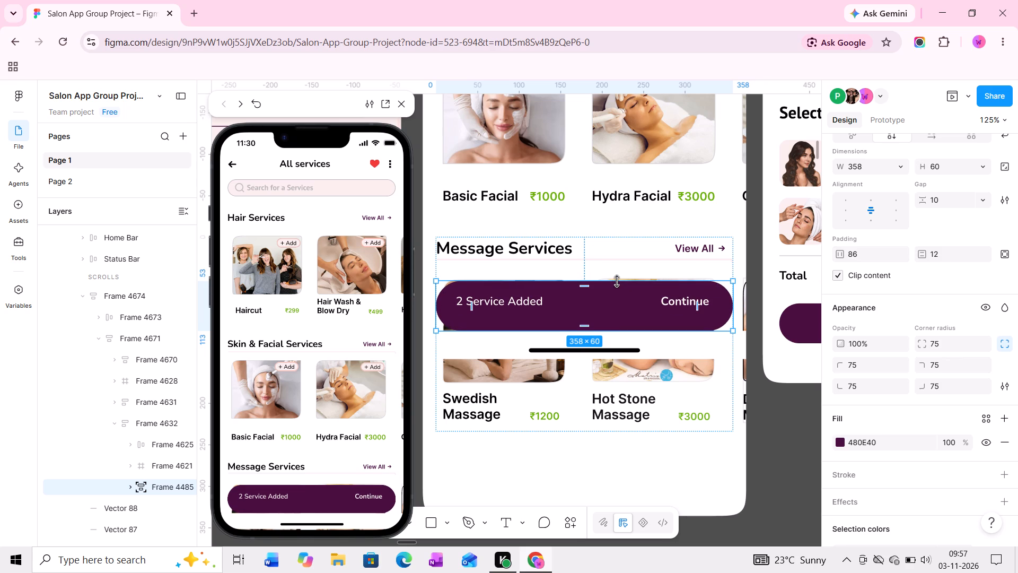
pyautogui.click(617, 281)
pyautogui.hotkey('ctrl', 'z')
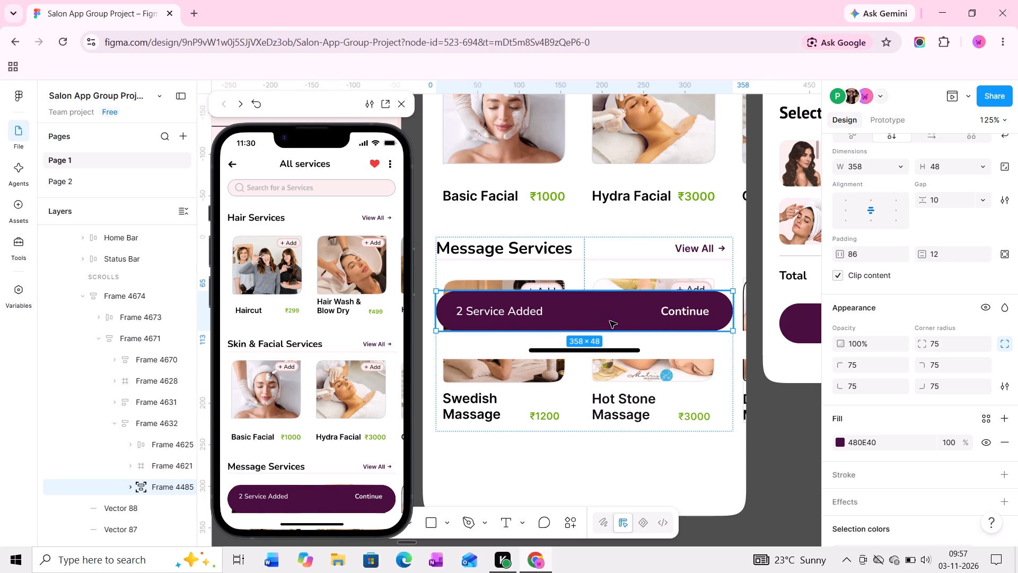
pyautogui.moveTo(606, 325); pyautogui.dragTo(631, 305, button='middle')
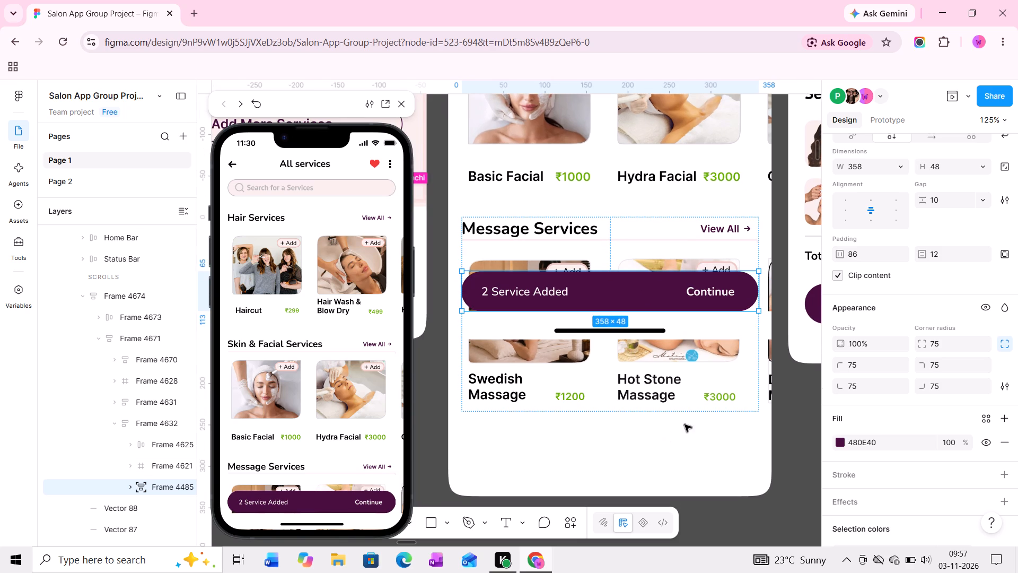
# Examine the position, constraints and layout properties of the "2 Service Added" Continue bar and its placement above the Home Bar.
pyautogui.scroll(2, 939, 267)
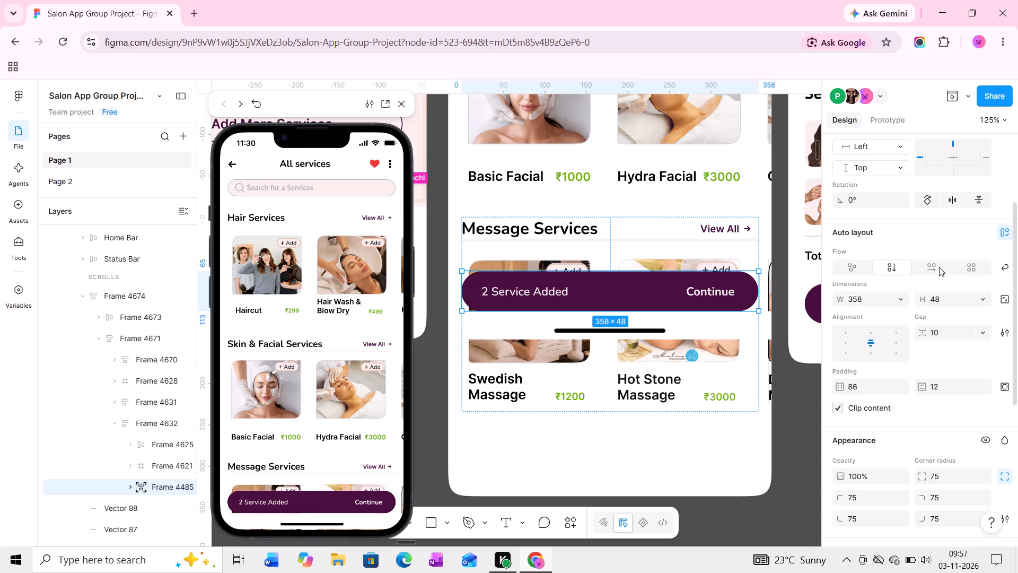
pyautogui.scroll(4, 939, 267)
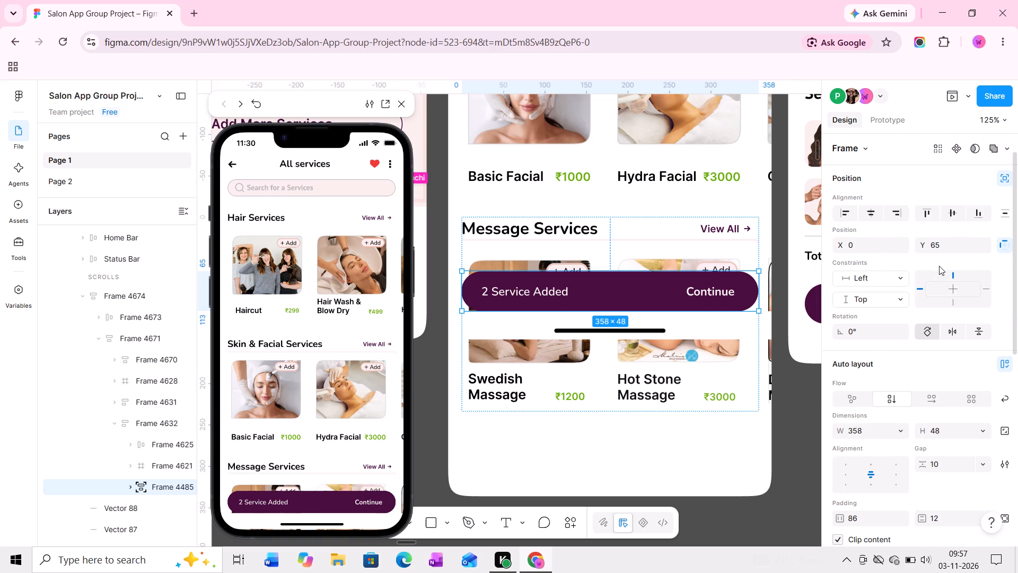
pyautogui.keyDown('ctrl'); pyautogui.scroll(1, 554, 306); pyautogui.keyUp('ctrl')
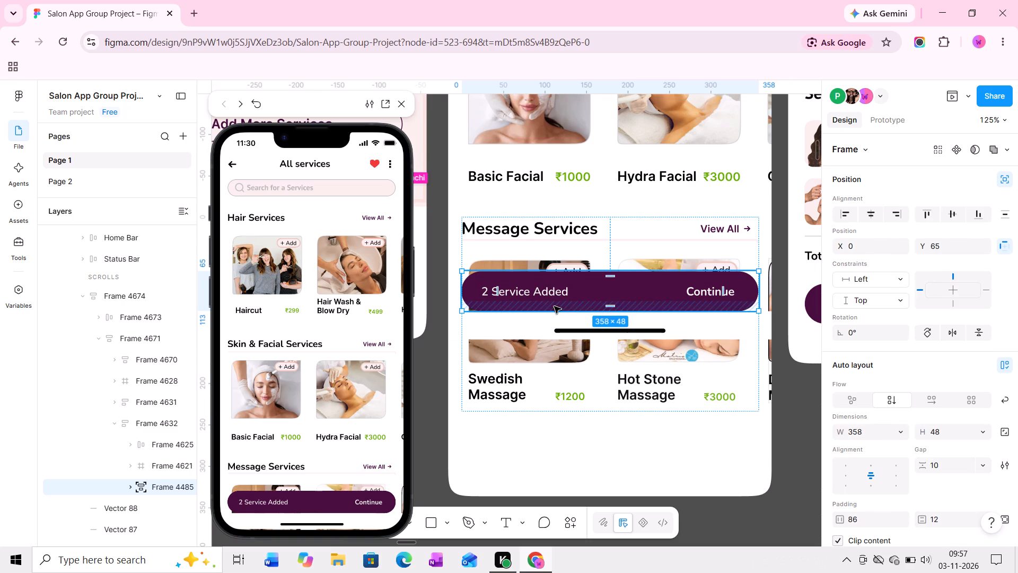
pyautogui.keyDown('ctrl'); pyautogui.scroll(2, 554, 306); pyautogui.keyUp('ctrl')
pyautogui.moveTo(584, 301); pyautogui.dragTo(577, 306, button='middle')
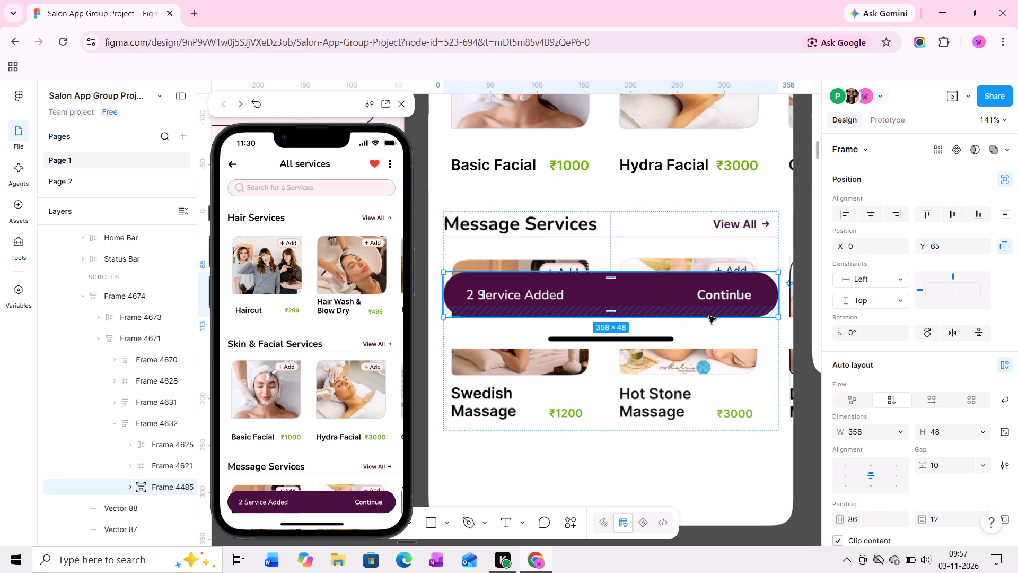
pyautogui.scroll(-1, 934, 406)
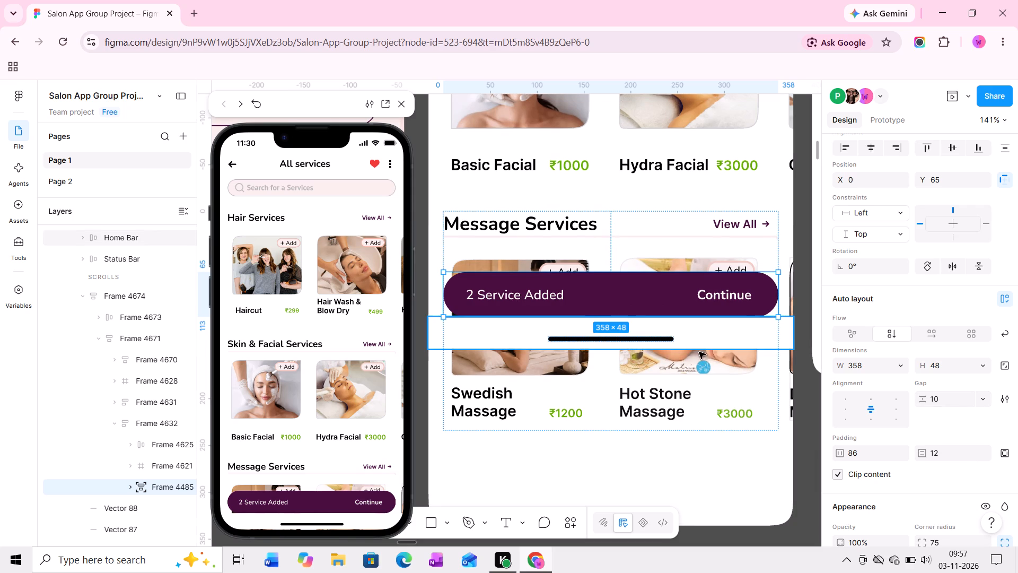
pyautogui.keyDown('ctrl'); pyautogui.scroll(-1, 692, 352); pyautogui.keyUp('ctrl')
pyautogui.moveTo(690, 352); pyautogui.dragTo(690, 358, button='middle')
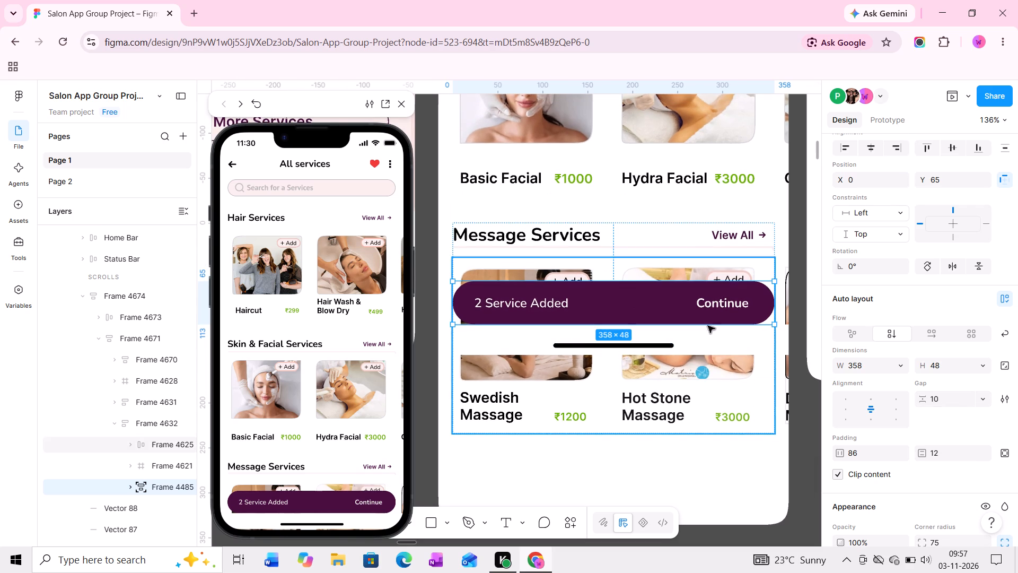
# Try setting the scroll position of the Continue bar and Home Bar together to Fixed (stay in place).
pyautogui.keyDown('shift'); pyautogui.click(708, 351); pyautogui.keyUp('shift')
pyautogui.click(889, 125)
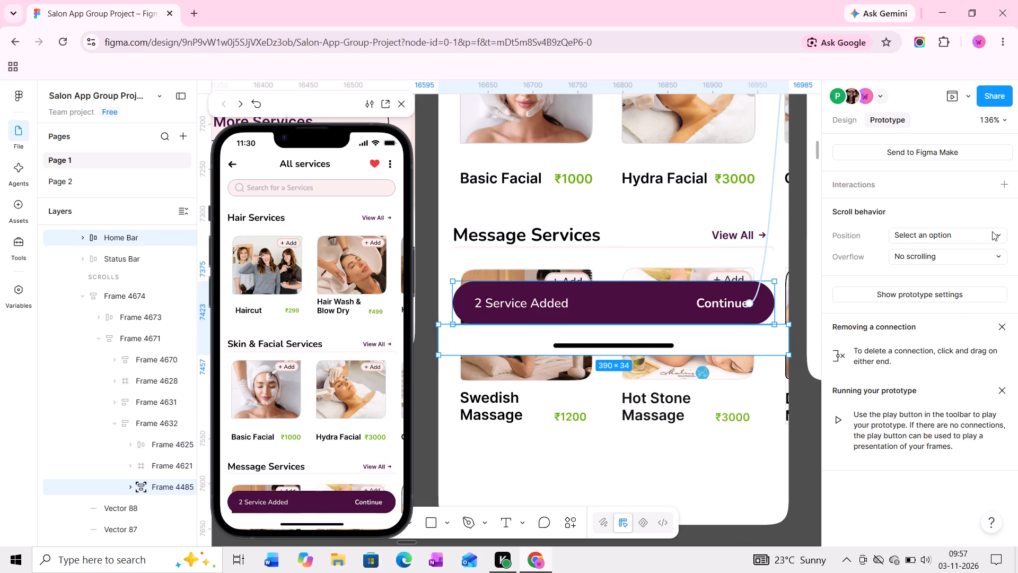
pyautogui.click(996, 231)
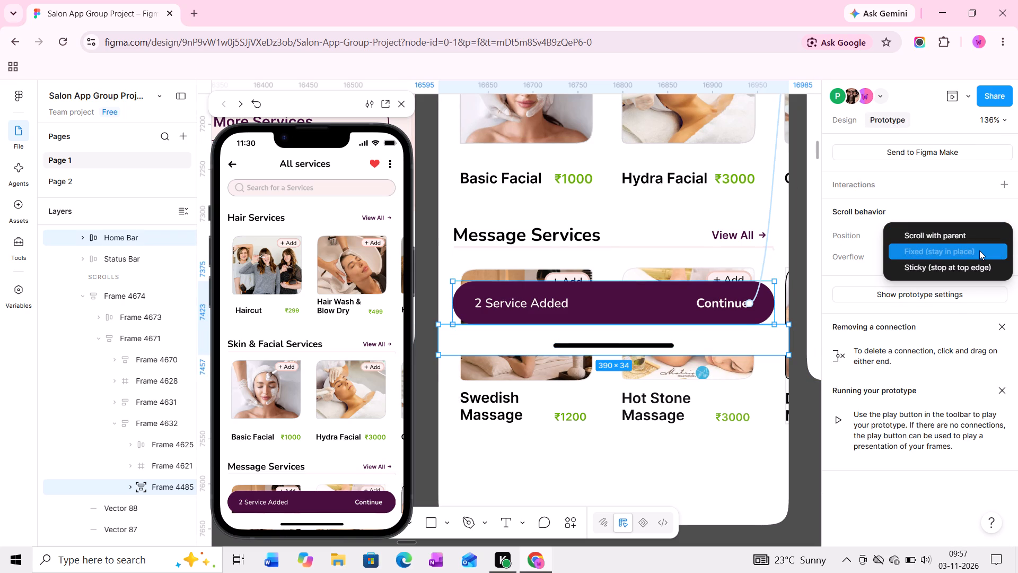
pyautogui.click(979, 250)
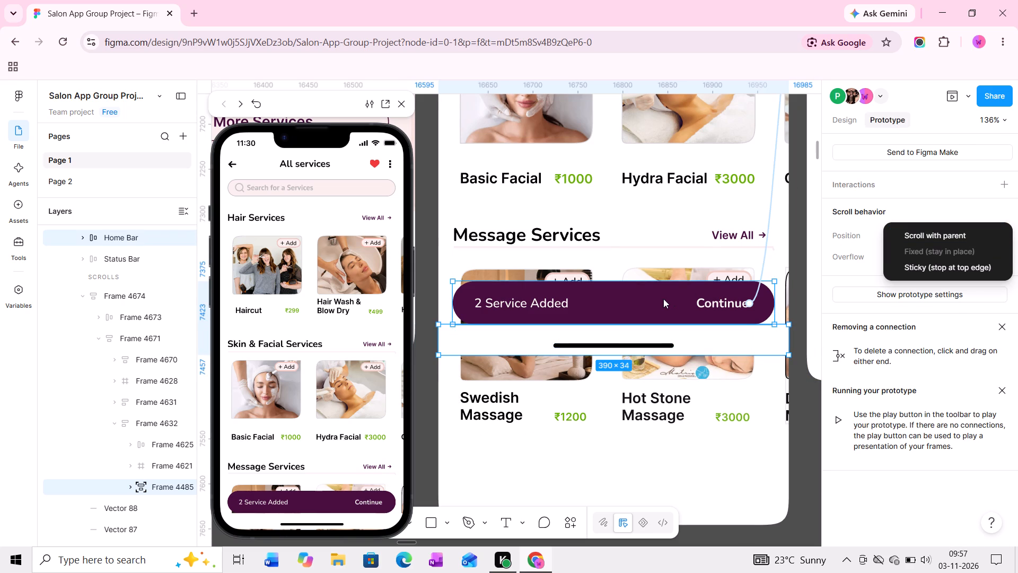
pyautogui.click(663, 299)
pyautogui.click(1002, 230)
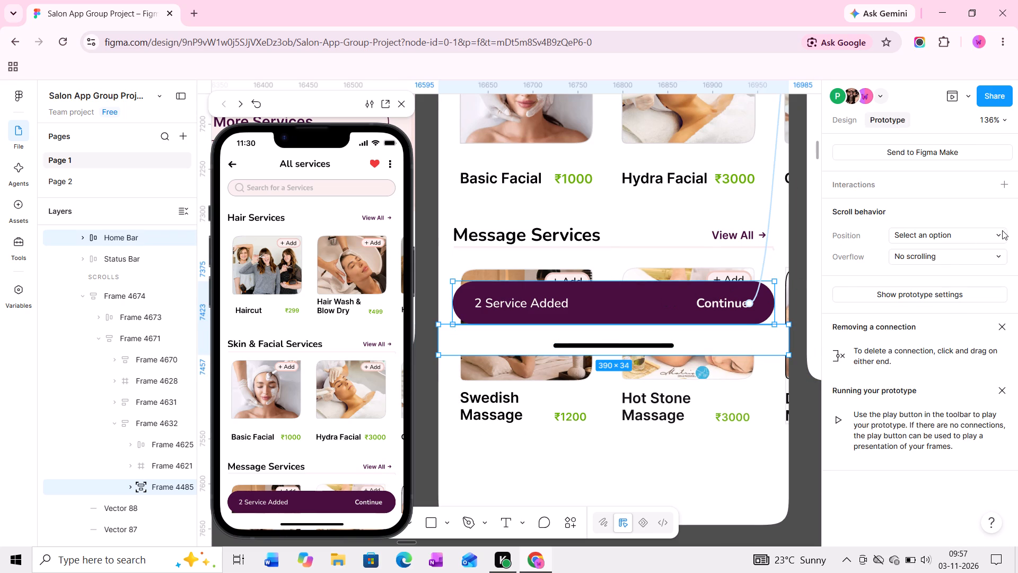
# Check the scroll position setting of the Home Bar on its own, keeping Fixed (stay in place).
pyautogui.click(651, 328)
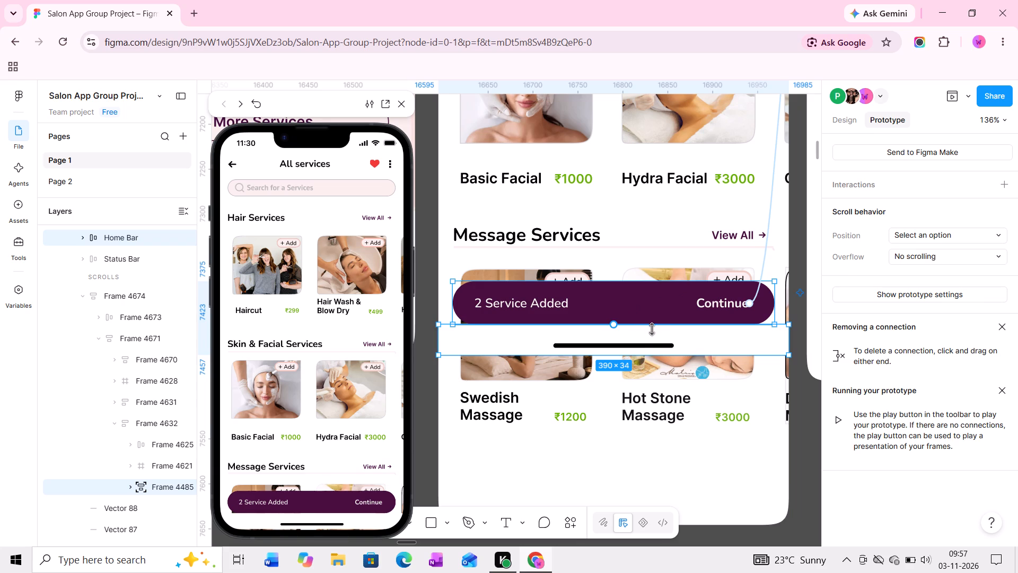
pyautogui.click(653, 332)
pyautogui.click(689, 342)
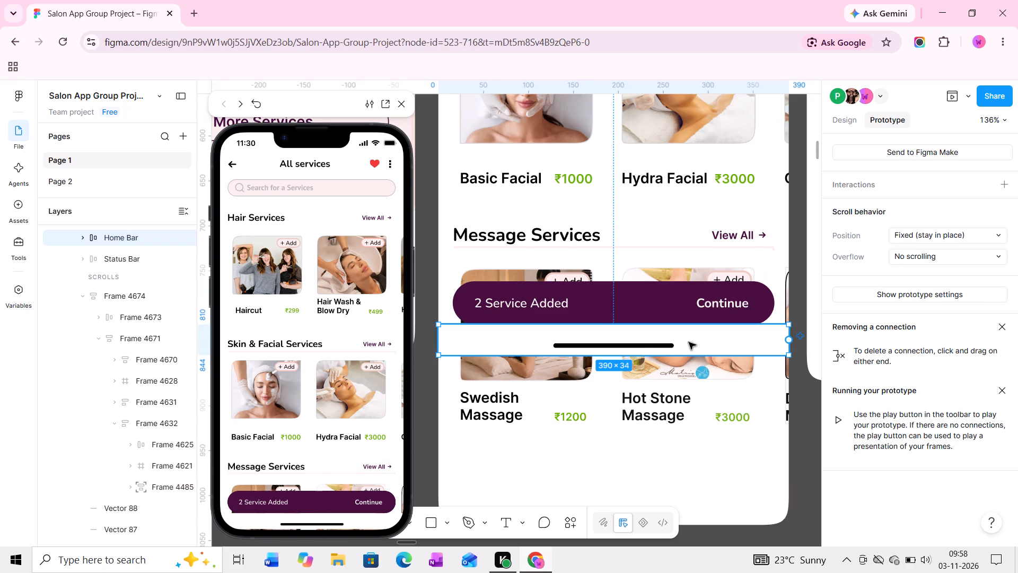
pyautogui.click(989, 237)
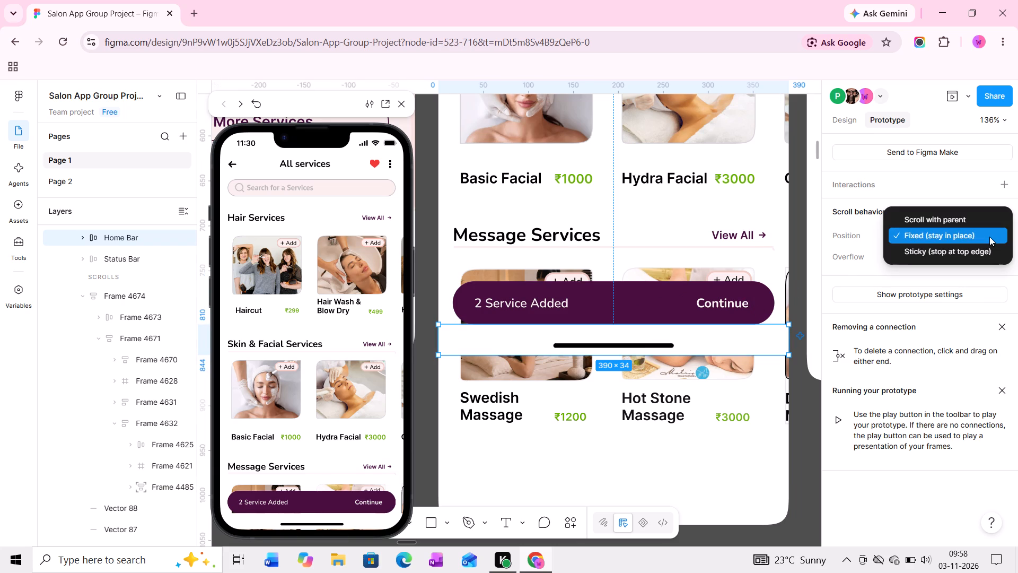
pyautogui.click(989, 237)
# Check the scroll position options available for the "2 Service Added" Continue bar, keeping Scroll with parent.
pyautogui.click(633, 309)
pyautogui.keyDown('ctrl'); pyautogui.click(633, 302); pyautogui.keyUp('ctrl')
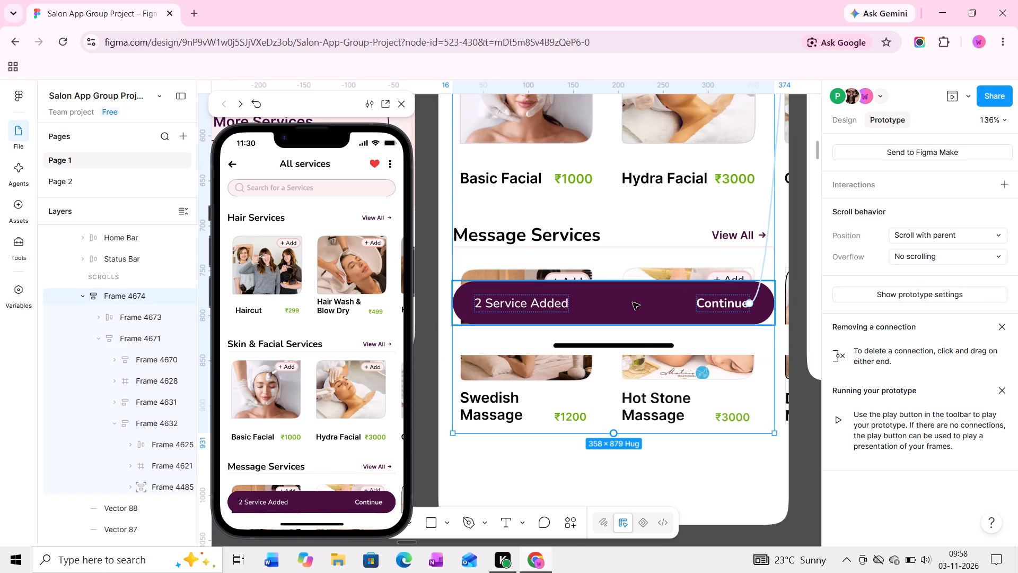
pyautogui.click(995, 235)
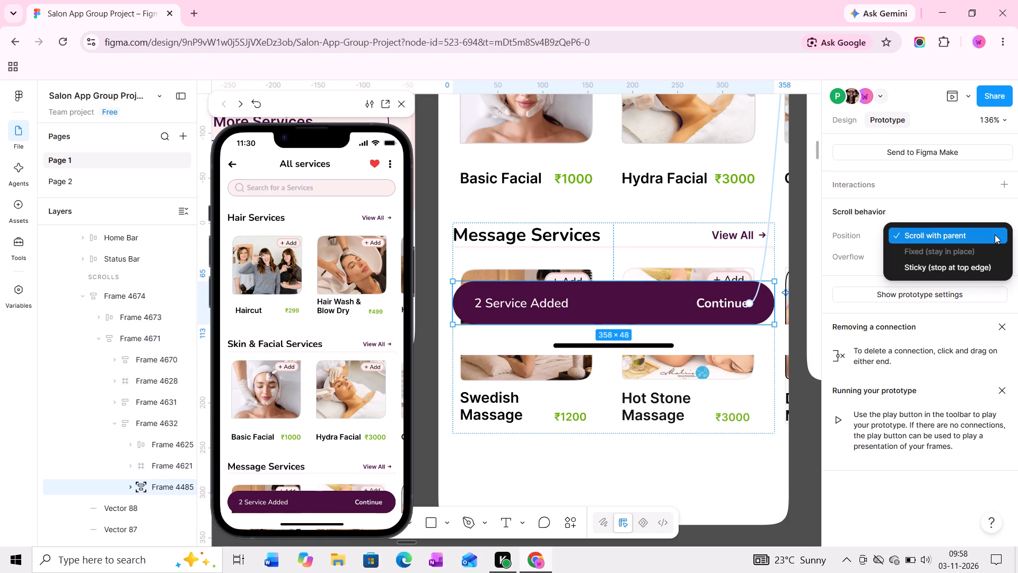
pyautogui.click(995, 234)
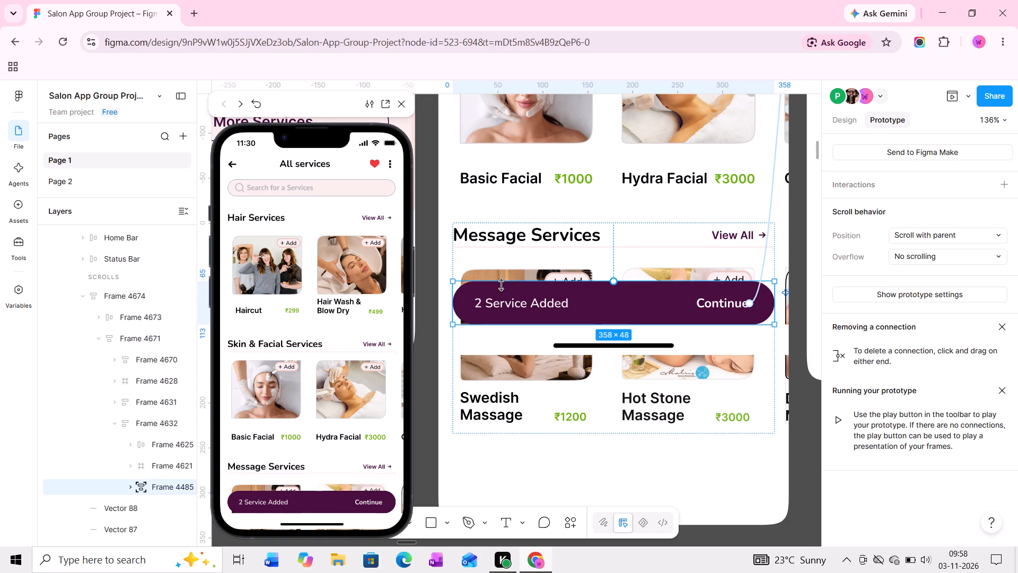
# Scroll the All services prototype preview up and down to check how the Continue bar and Home Bar behave.
pyautogui.scroll(-4, 393, 350)
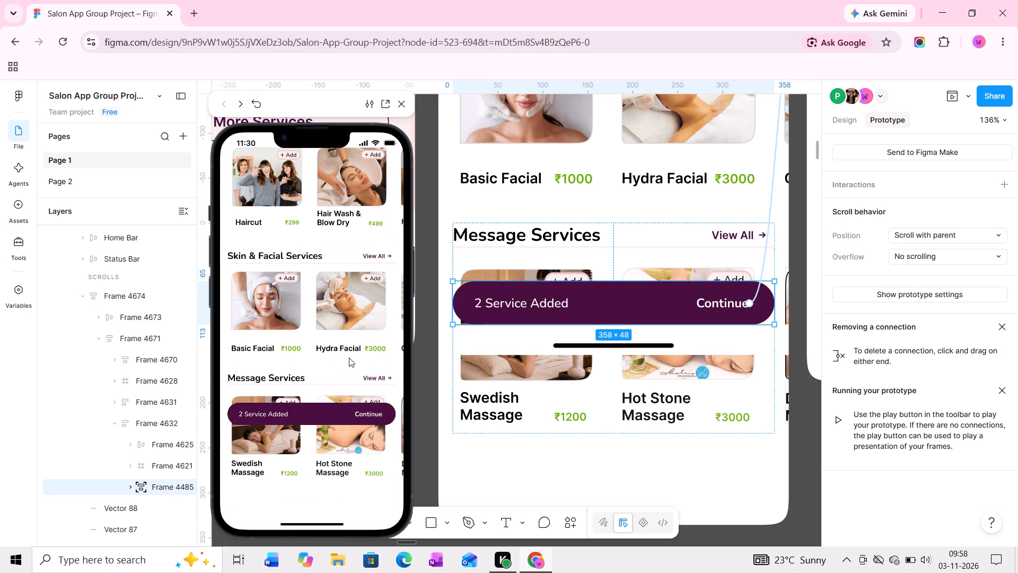
pyautogui.scroll(5, 339, 357)
pyautogui.scroll(-5, 339, 357)
pyautogui.scroll(5, 339, 357)
pyautogui.scroll(-4, 339, 357)
pyautogui.scroll(3, 339, 357)
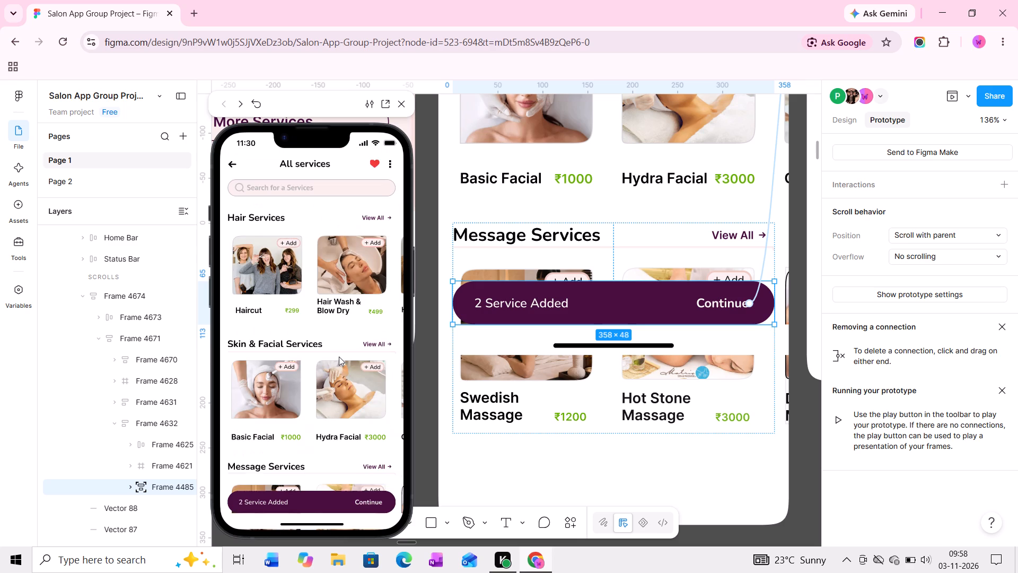
pyautogui.scroll(1, 339, 357)
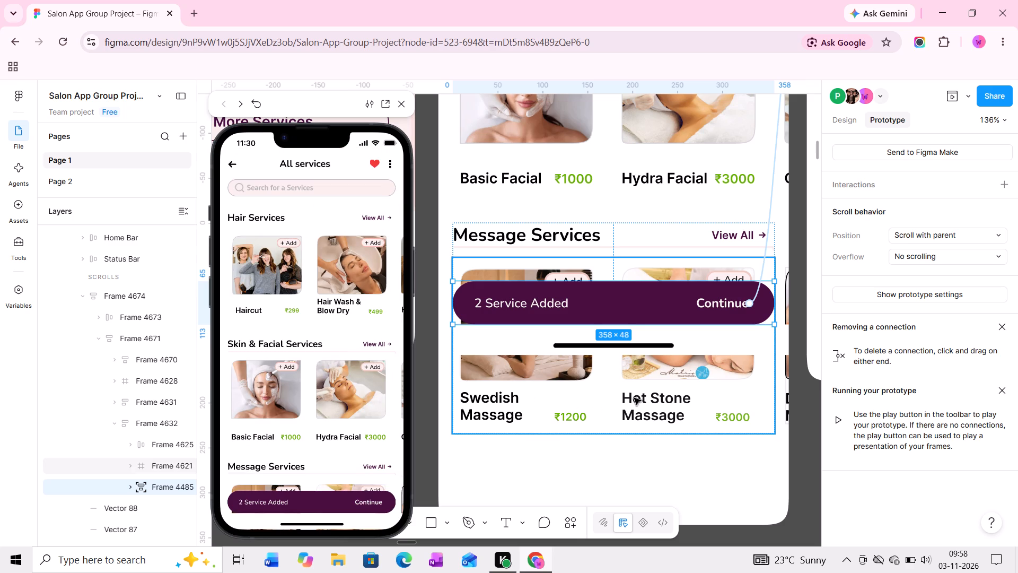
# Move the "2 Service Added" Continue bar out of the Message Services frame onto the empty canvas below the screen.
pyautogui.moveTo(635, 398); pyautogui.dragTo(626, 399, button='middle')
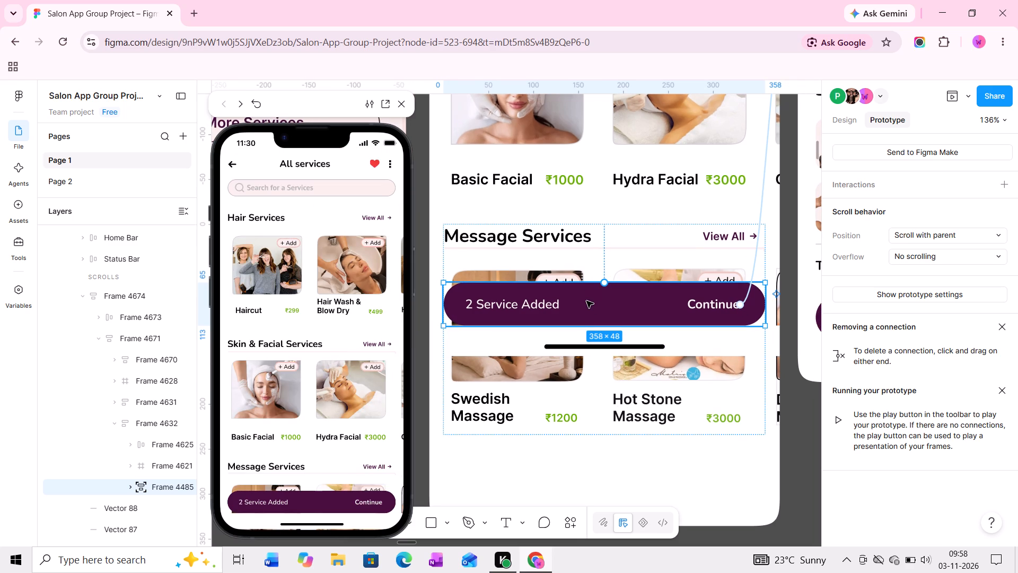
pyautogui.keyDown('ctrl'); pyautogui.scroll(-2, 586, 301); pyautogui.keyUp('ctrl')
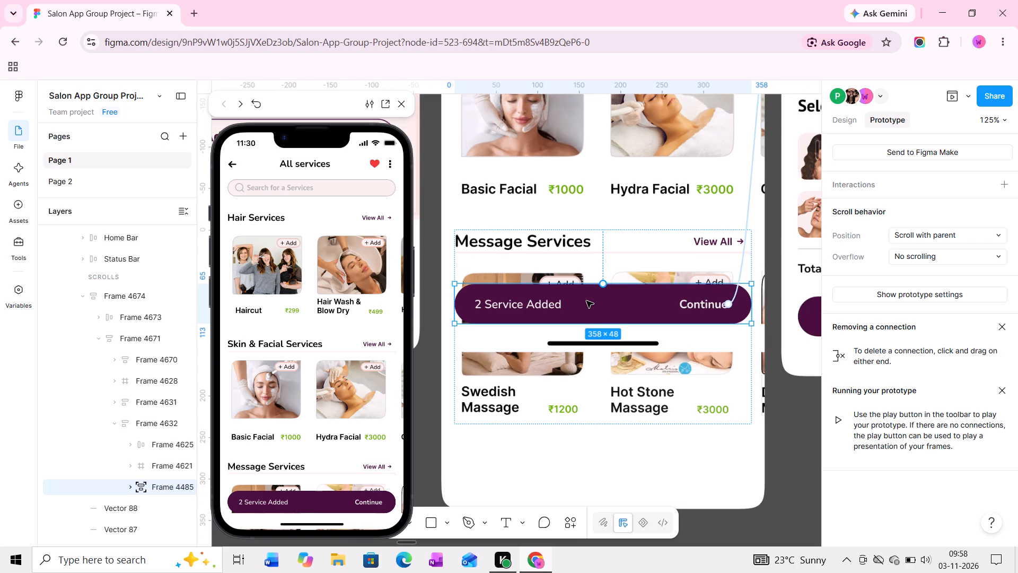
pyautogui.keyDown('ctrl'); pyautogui.scroll(-3, 586, 301); pyautogui.keyUp('ctrl')
pyautogui.moveTo(587, 301); pyautogui.dragTo(618, 262, button='middle')
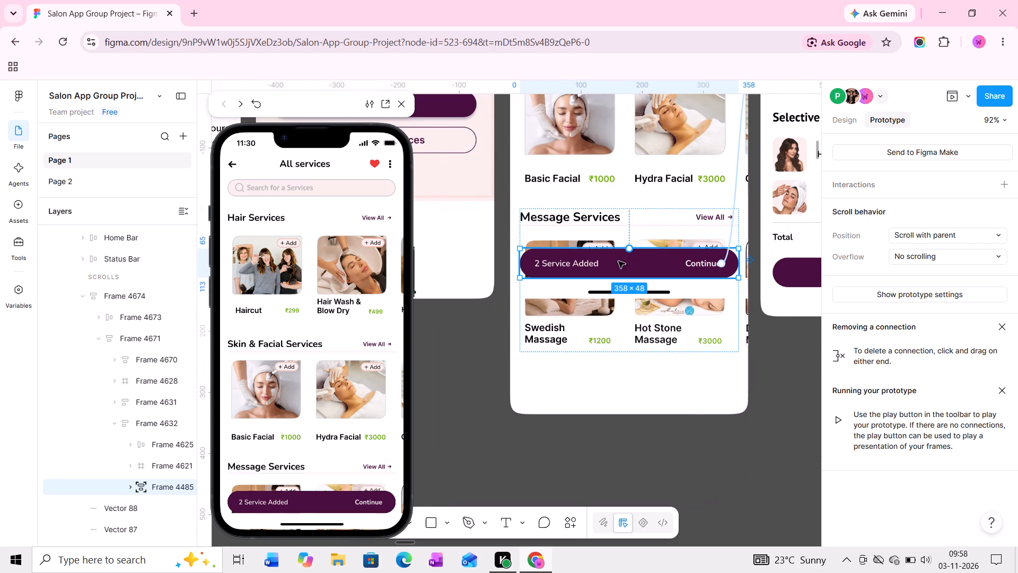
pyautogui.click(627, 261)
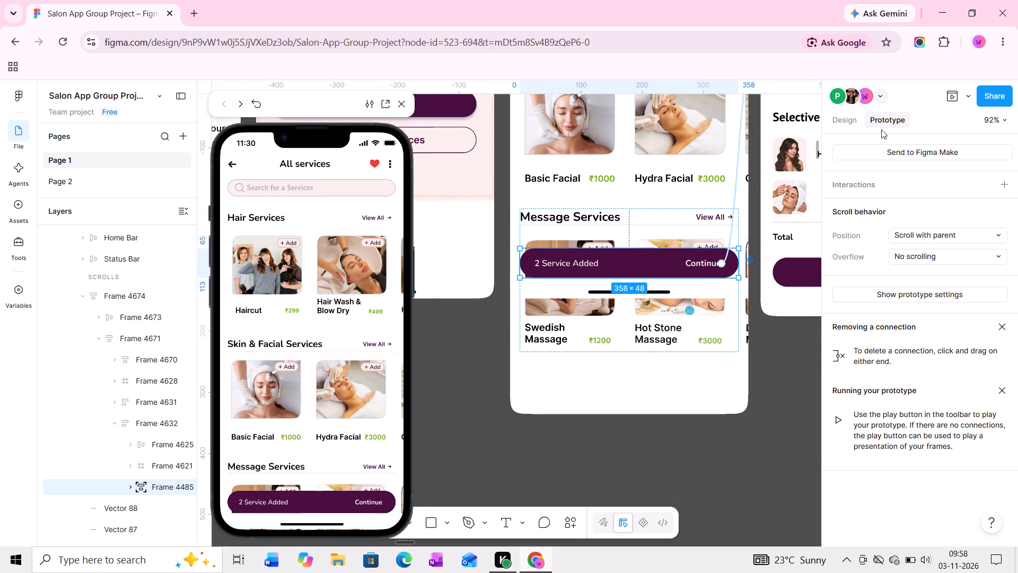
pyautogui.moveTo(661, 259); pyautogui.dragTo(567, 431)
# Place the Continue bar directly inside the Available service Female frame, below the massage cards, at about X 65, Y 961.
pyautogui.moveTo(554, 439); pyautogui.dragTo(595, 332)
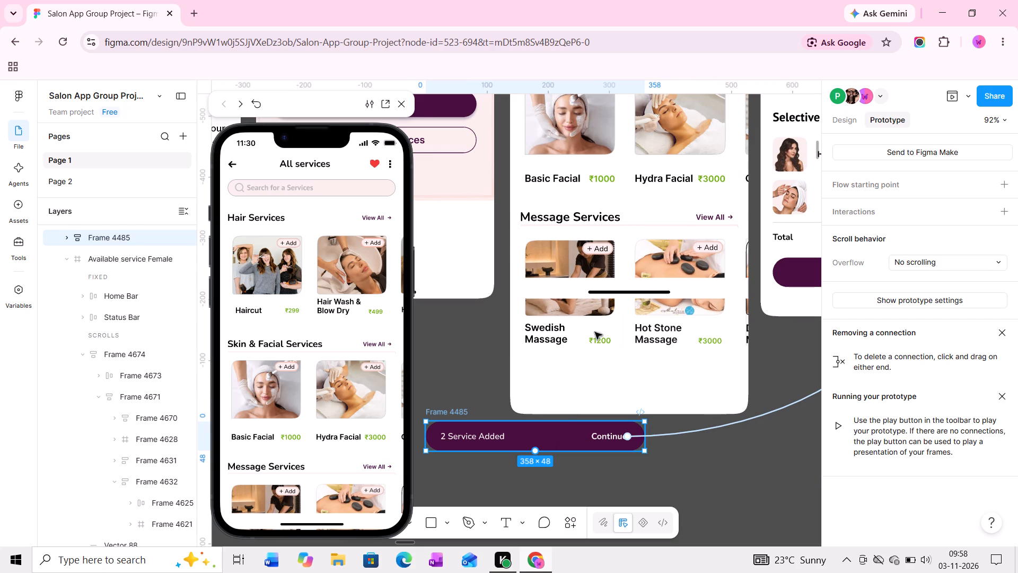
pyautogui.moveTo(595, 332); pyautogui.dragTo(631, 259)
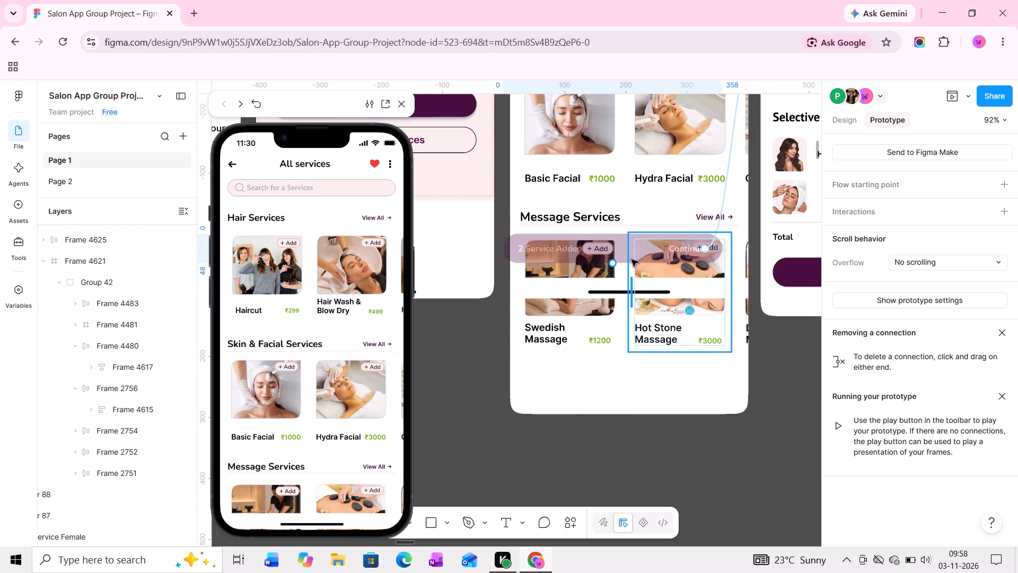
pyautogui.moveTo(631, 259); pyautogui.dragTo(644, 267)
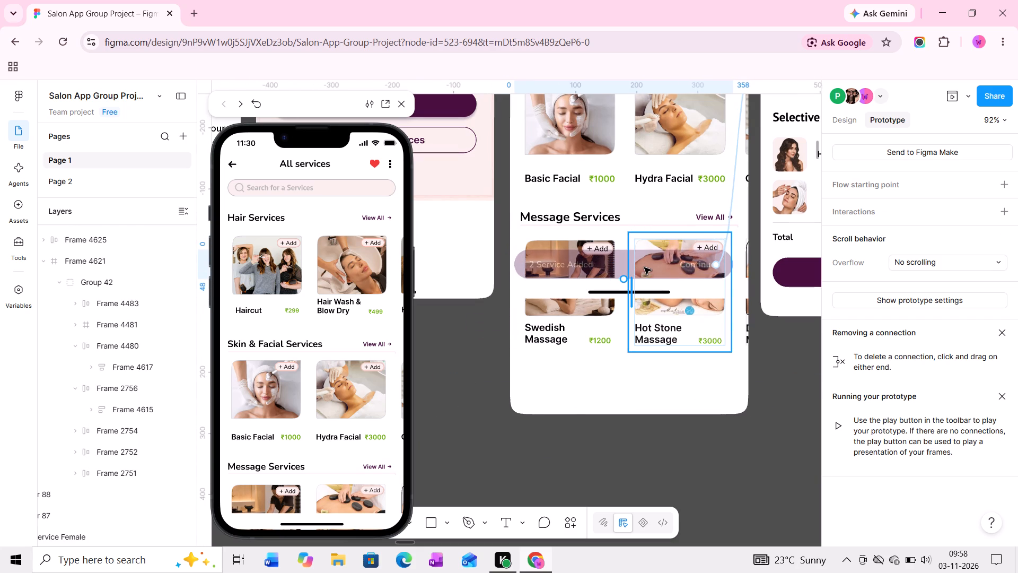
pyautogui.moveTo(644, 267); pyautogui.dragTo(679, 264)
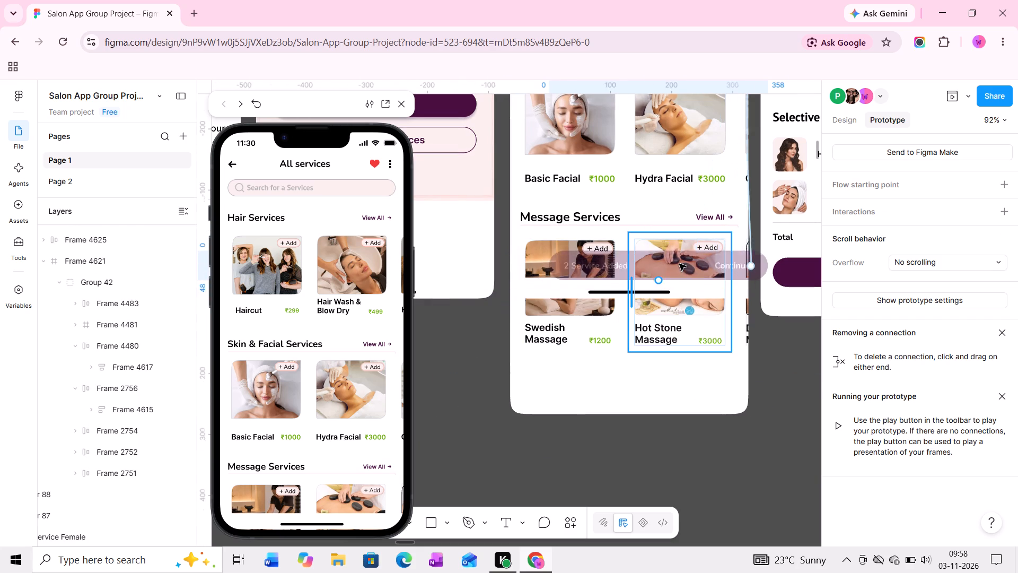
pyautogui.moveTo(679, 264); pyautogui.dragTo(539, 415)
pyautogui.moveTo(539, 417); pyautogui.dragTo(612, 400)
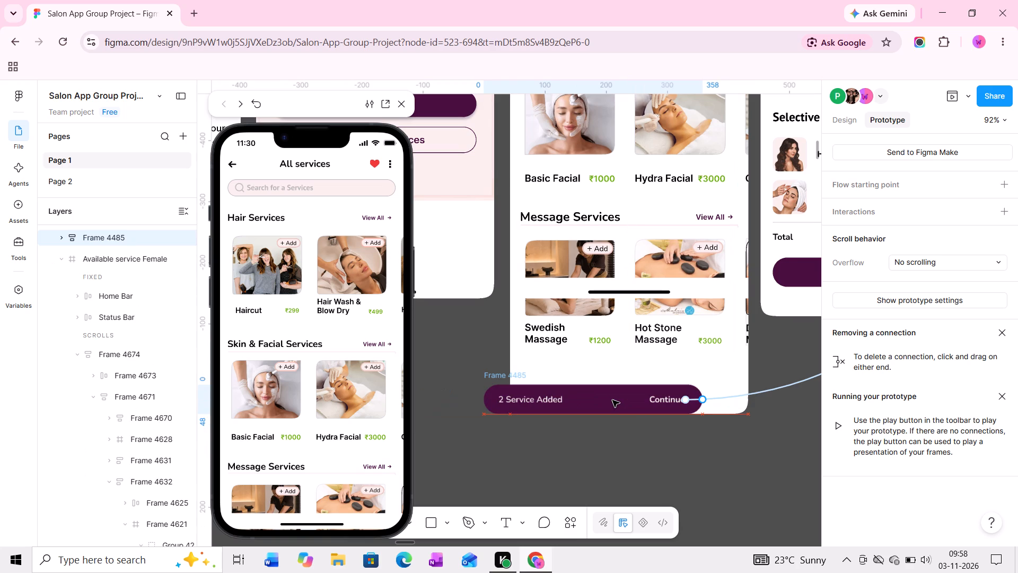
pyautogui.moveTo(612, 400); pyautogui.dragTo(677, 388)
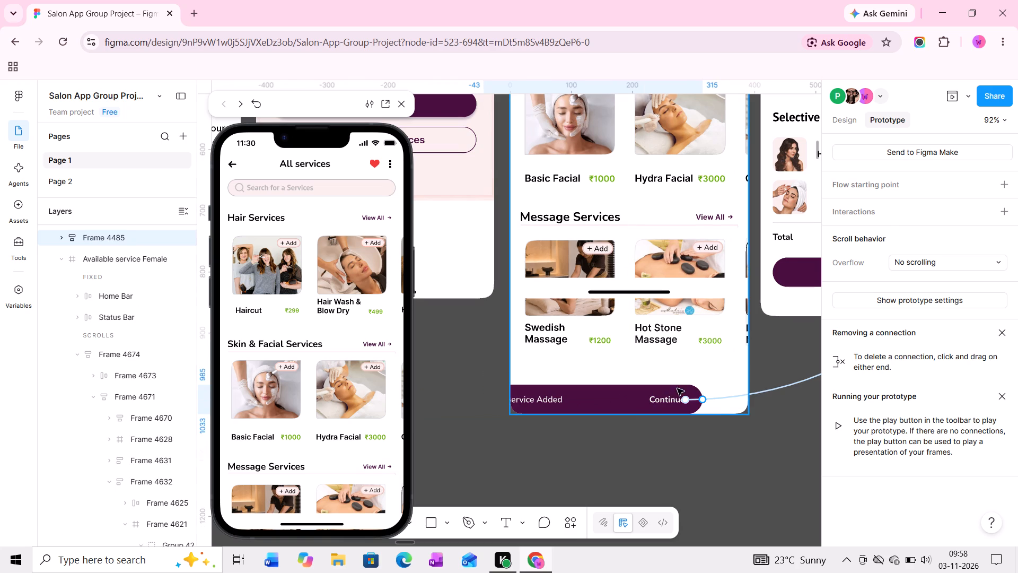
pyautogui.moveTo(677, 388); pyautogui.dragTo(678, 388)
pyautogui.moveTo(678, 388); pyautogui.dragTo(665, 362)
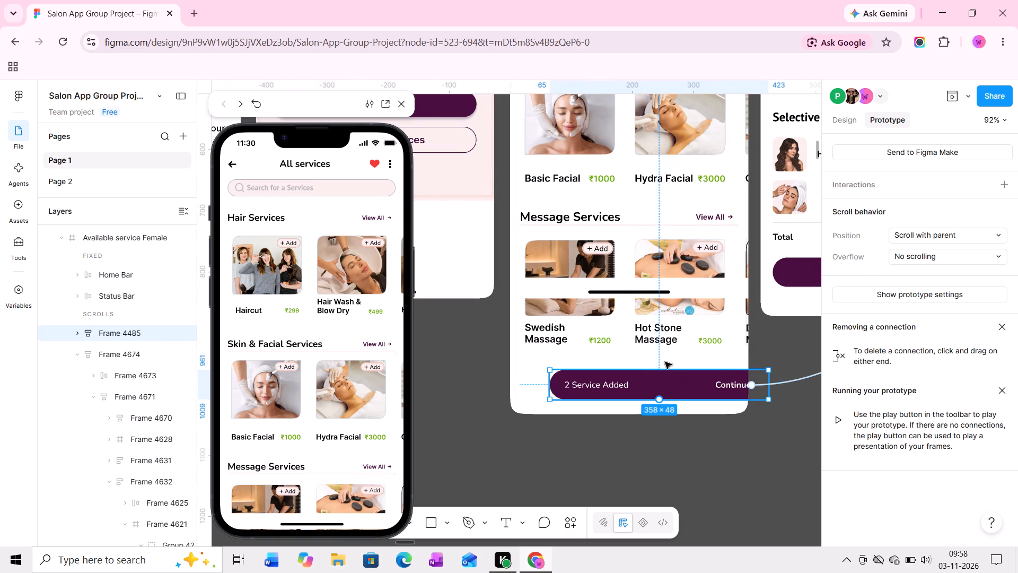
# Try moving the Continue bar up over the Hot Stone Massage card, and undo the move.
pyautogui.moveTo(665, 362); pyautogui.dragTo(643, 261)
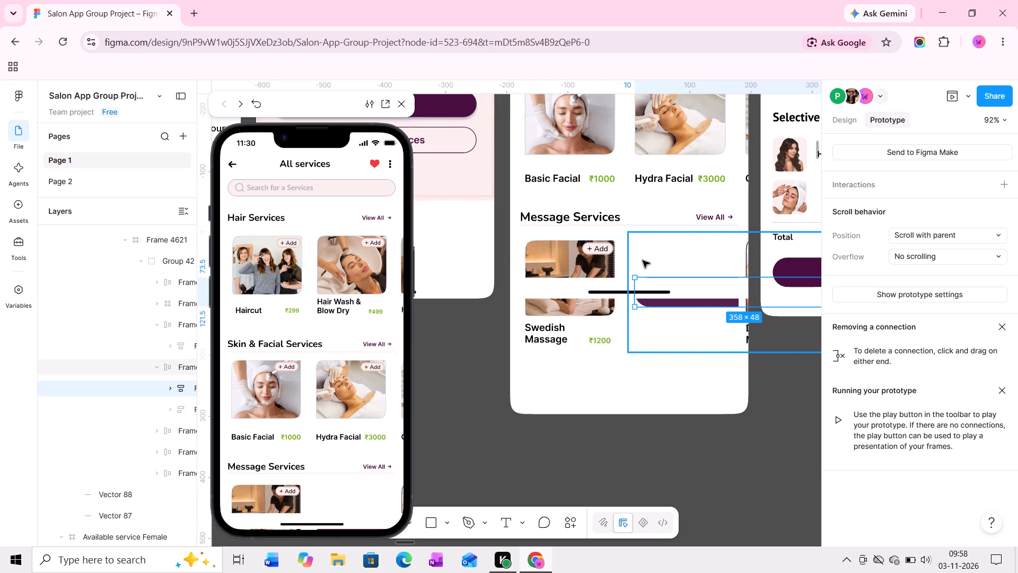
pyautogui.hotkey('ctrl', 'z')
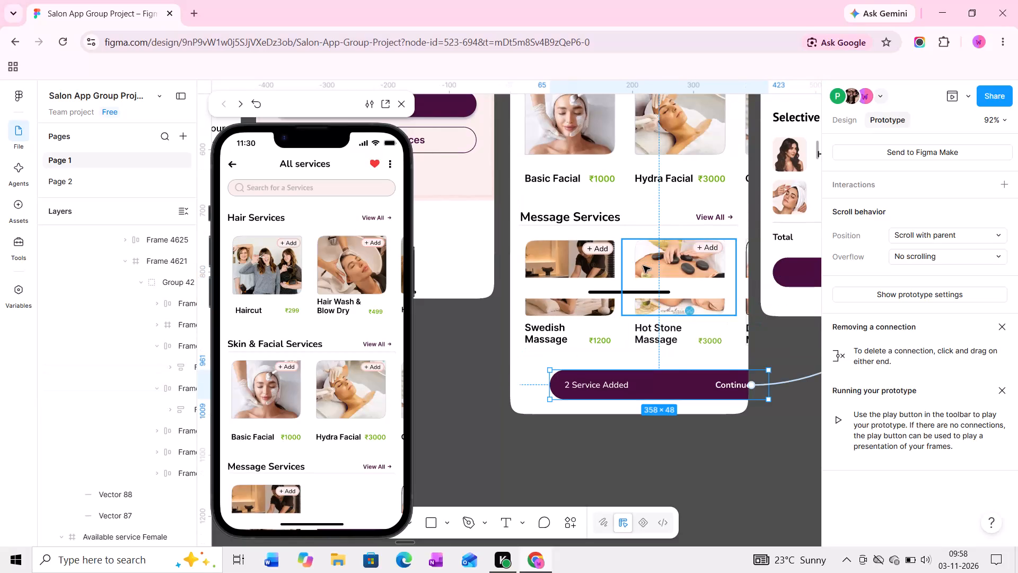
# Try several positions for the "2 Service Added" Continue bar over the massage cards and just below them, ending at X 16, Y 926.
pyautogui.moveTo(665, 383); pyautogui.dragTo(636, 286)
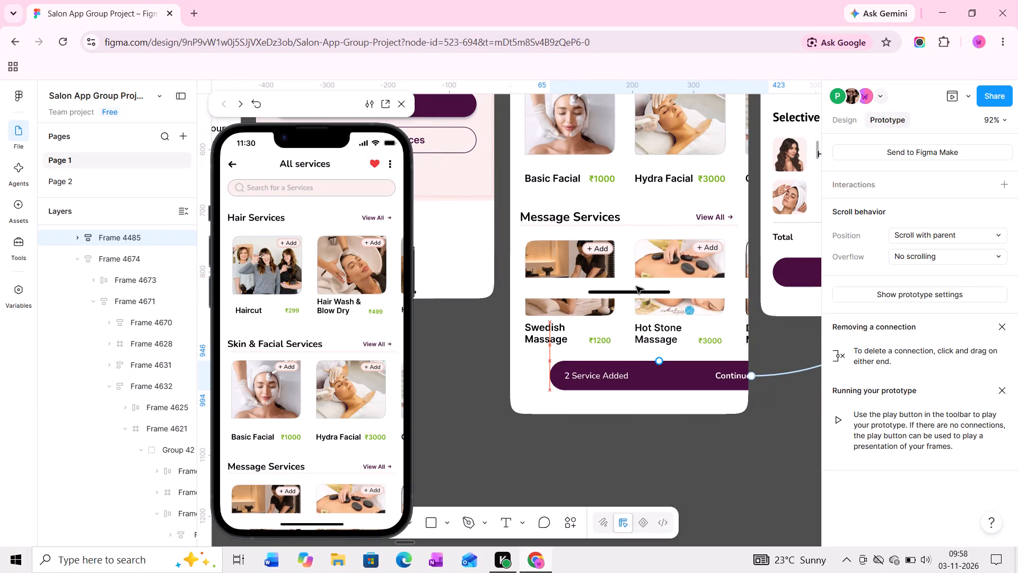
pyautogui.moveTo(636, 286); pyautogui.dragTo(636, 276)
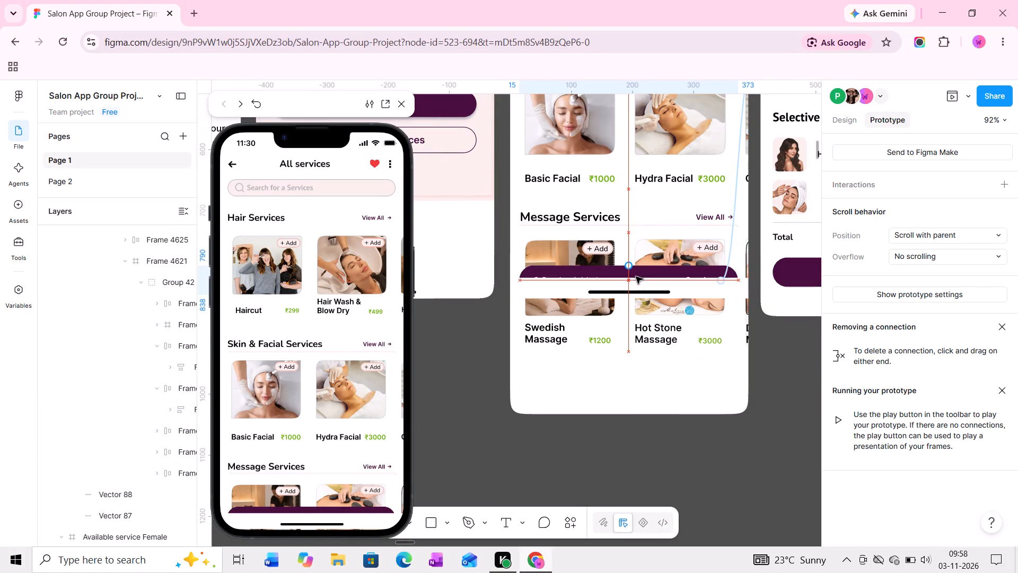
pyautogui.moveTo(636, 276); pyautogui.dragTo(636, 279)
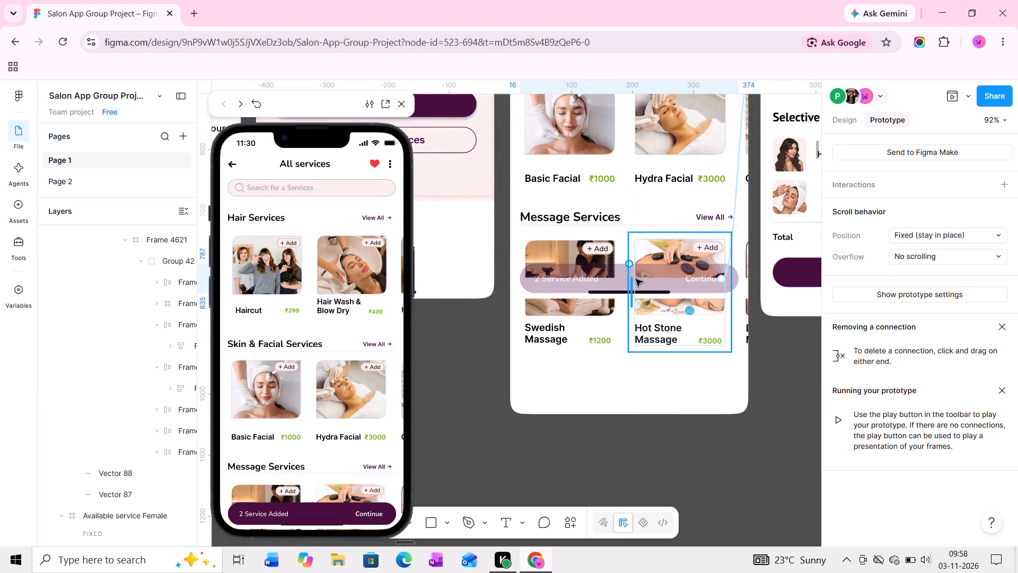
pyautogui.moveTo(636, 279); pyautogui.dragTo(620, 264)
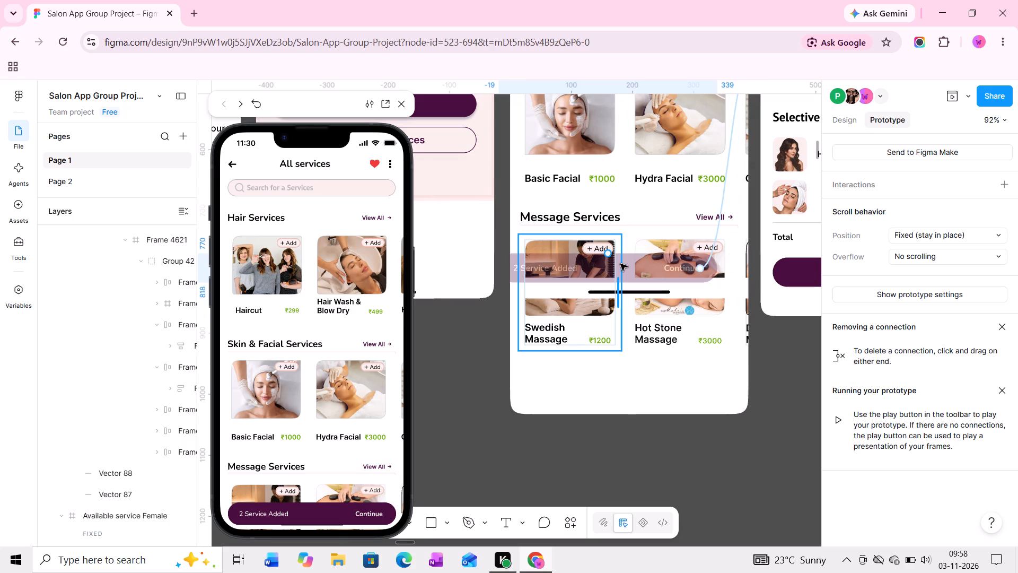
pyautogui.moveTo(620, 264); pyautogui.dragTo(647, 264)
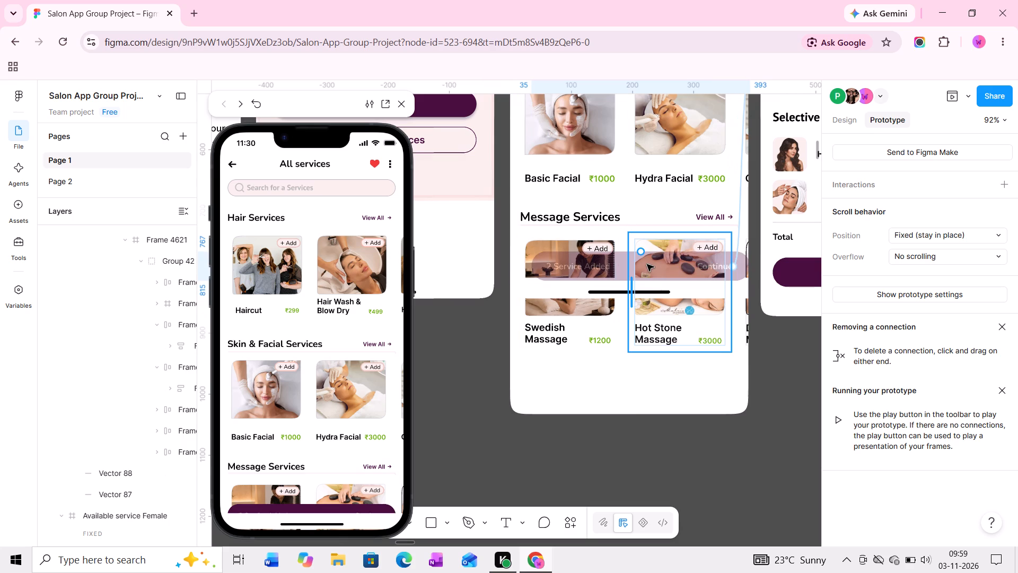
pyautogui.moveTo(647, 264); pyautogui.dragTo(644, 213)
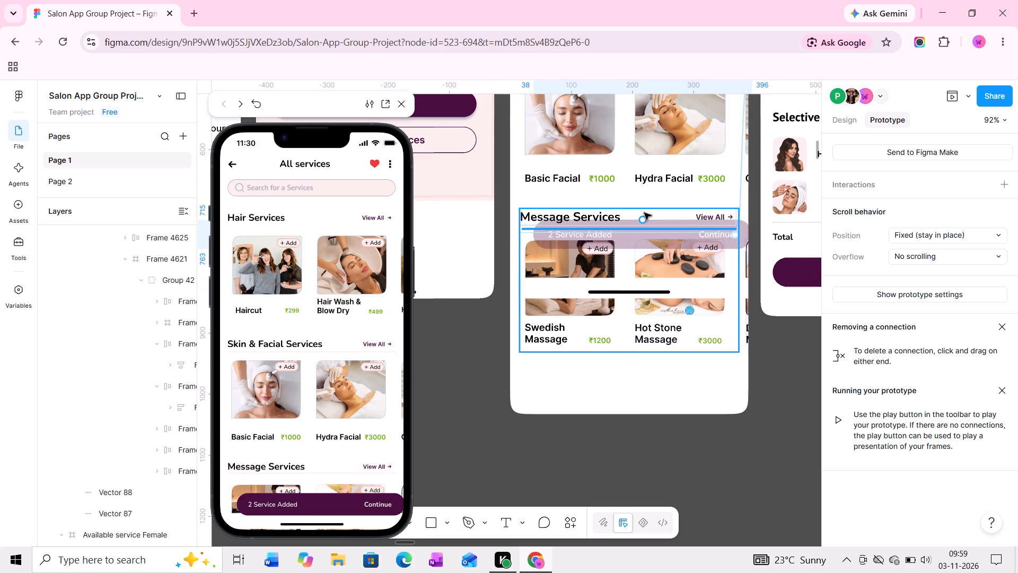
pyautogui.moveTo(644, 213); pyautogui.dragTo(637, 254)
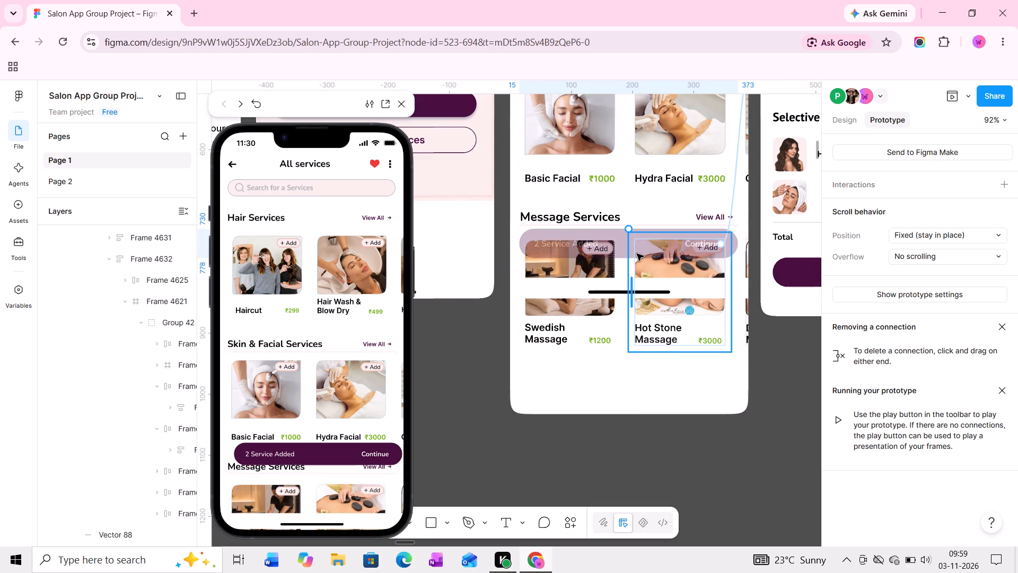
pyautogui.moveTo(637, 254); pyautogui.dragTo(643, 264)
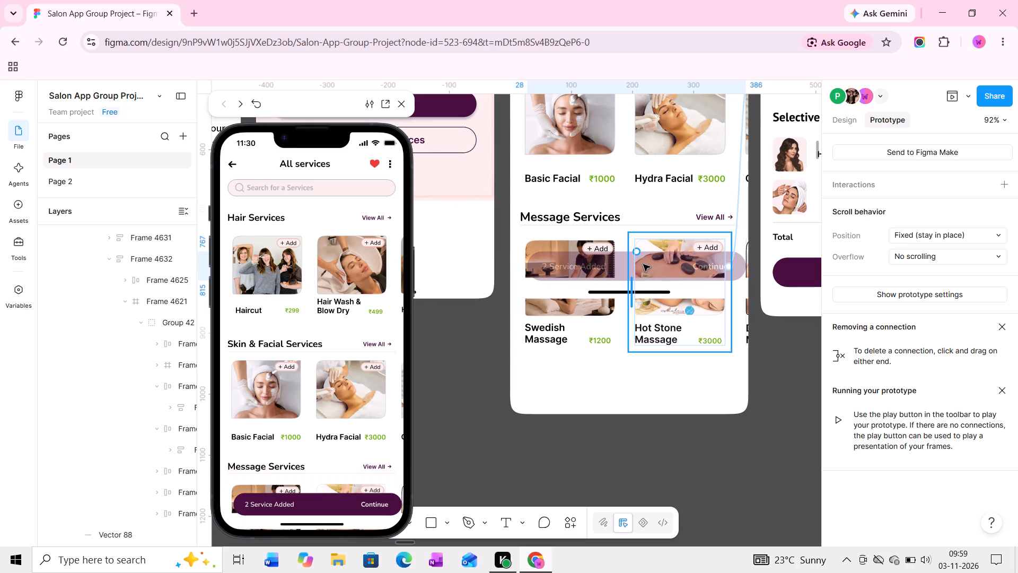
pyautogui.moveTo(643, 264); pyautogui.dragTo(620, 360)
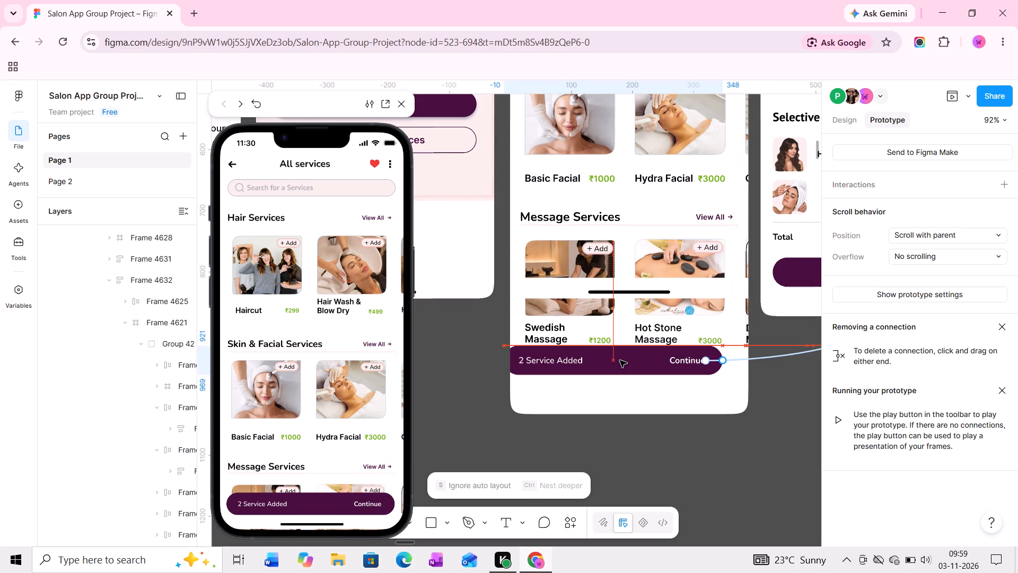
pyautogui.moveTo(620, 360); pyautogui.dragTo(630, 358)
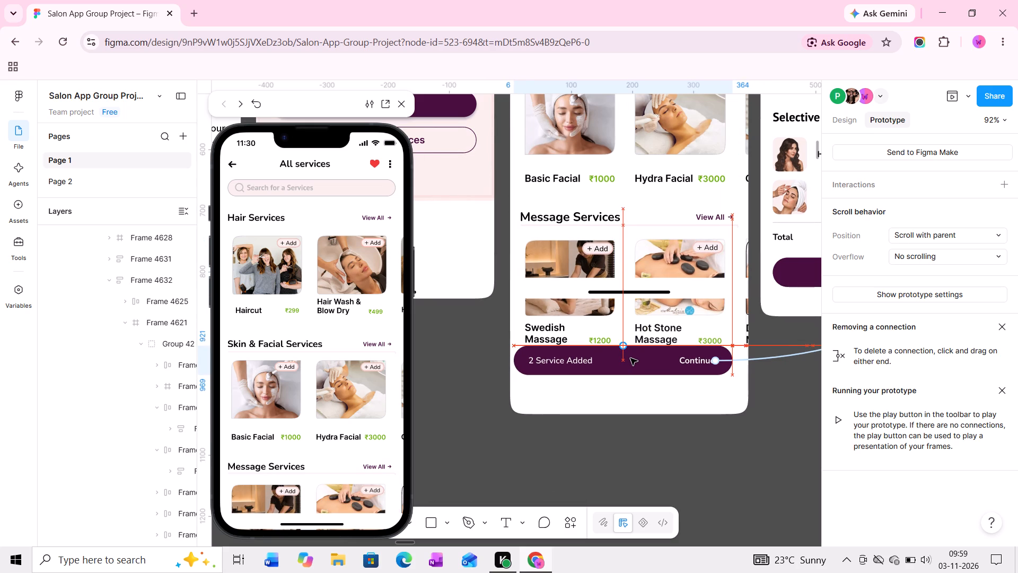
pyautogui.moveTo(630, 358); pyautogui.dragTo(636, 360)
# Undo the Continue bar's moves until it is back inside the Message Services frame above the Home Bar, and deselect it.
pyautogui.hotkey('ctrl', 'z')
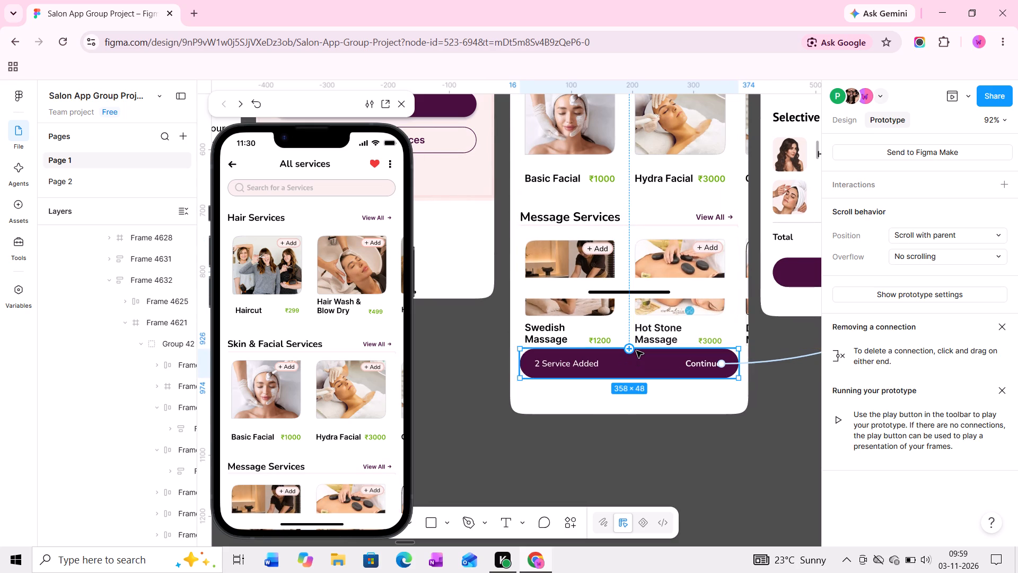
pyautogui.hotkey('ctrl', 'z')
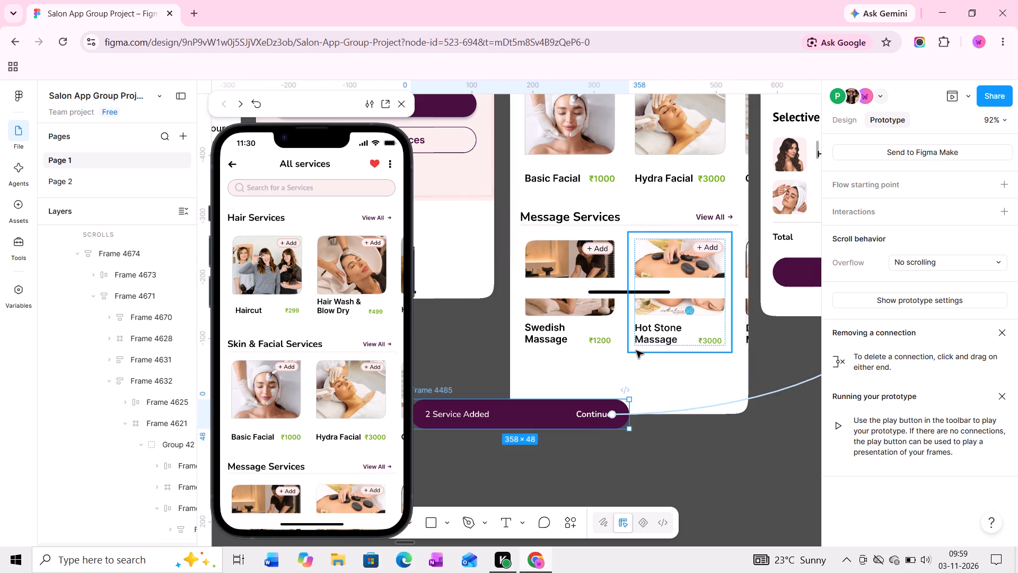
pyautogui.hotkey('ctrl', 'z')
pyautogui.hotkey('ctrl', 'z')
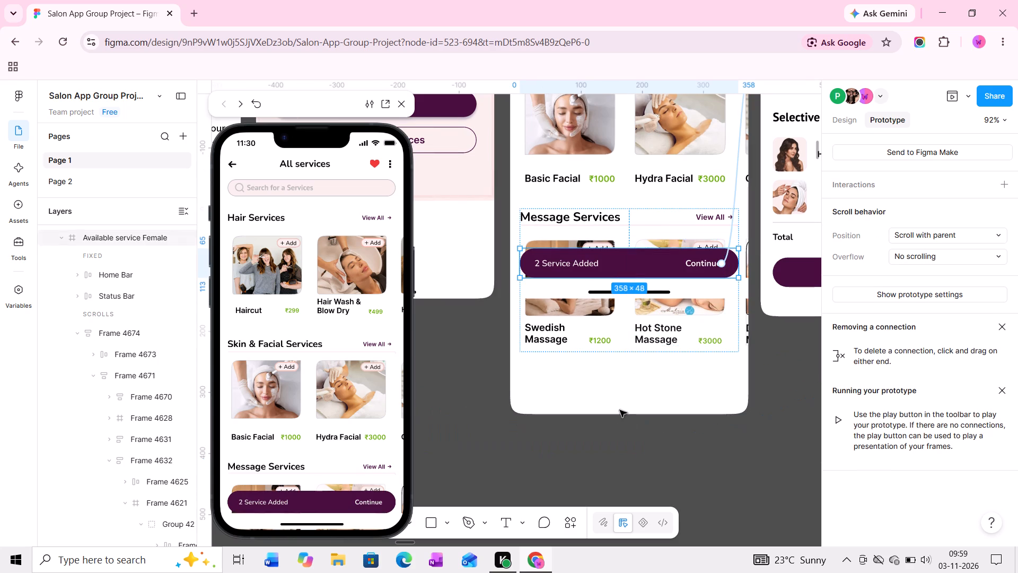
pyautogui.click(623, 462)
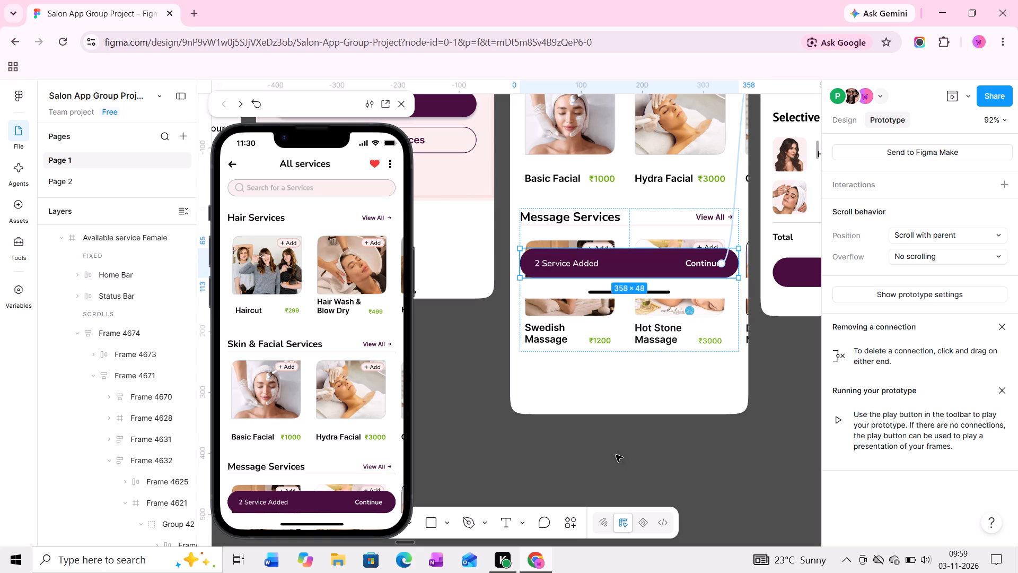
# Inspect the design properties of the Continue label inside the "2 Service Added" bar.
pyautogui.keyDown('ctrl'); pyautogui.scroll(-18, 640, 307); pyautogui.keyUp('ctrl')
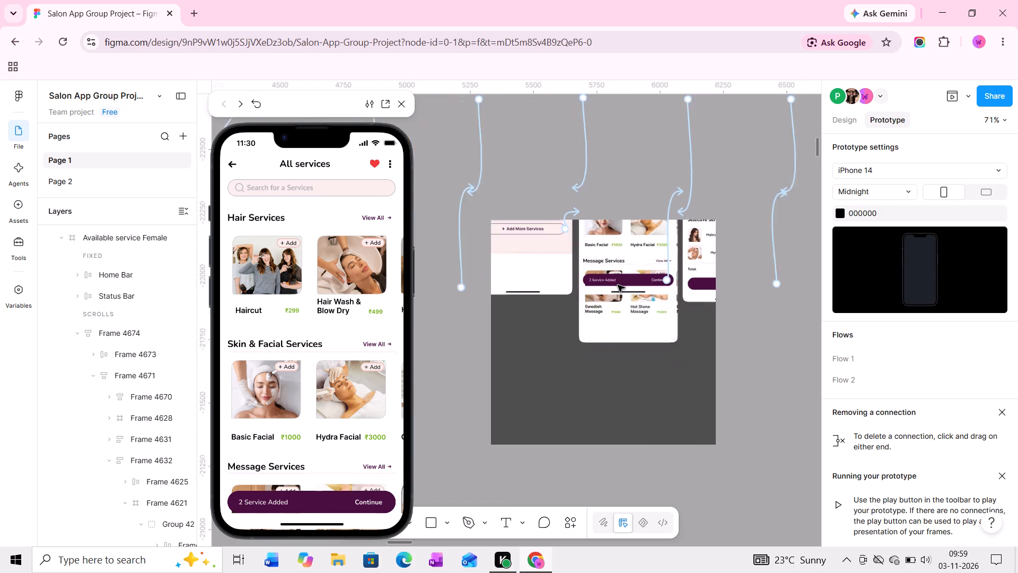
pyautogui.moveTo(606, 290); pyautogui.dragTo(609, 301, button='middle')
pyautogui.keyDown('ctrl'); pyautogui.scroll(7, 647, 289); pyautogui.keyUp('ctrl')
pyautogui.keyDown('ctrl'); pyautogui.scroll(-1, 656, 285); pyautogui.keyUp('ctrl')
pyautogui.keyDown('ctrl'); pyautogui.scroll(2, 666, 286); pyautogui.keyUp('ctrl')
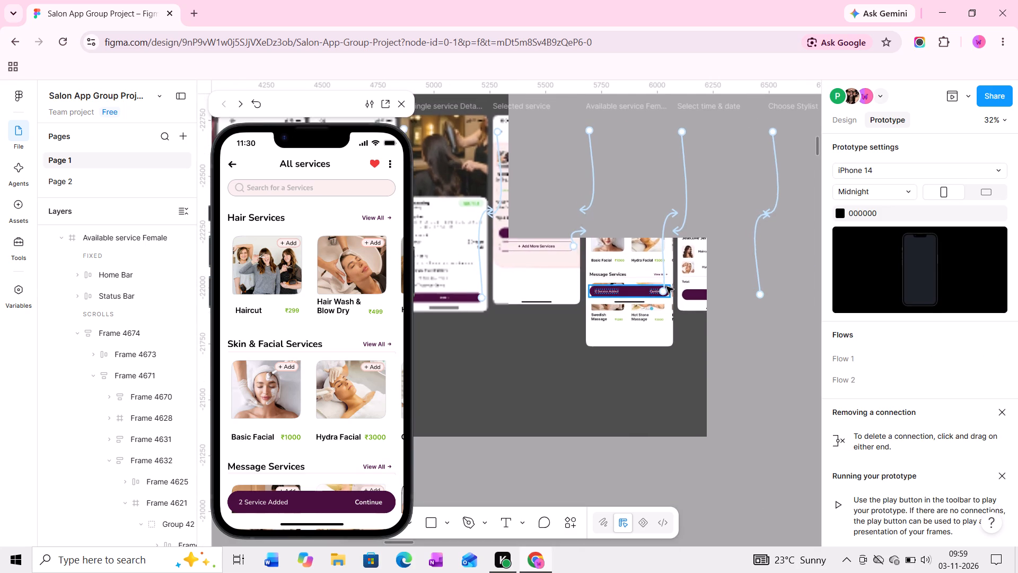
pyautogui.keyDown('ctrl'); pyautogui.scroll(20, 666, 286); pyautogui.keyUp('ctrl')
pyautogui.keyDown('ctrl'); pyautogui.scroll(2, 666, 286); pyautogui.keyUp('ctrl')
pyautogui.keyDown('ctrl'); pyautogui.click(644, 297); pyautogui.keyUp('ctrl')
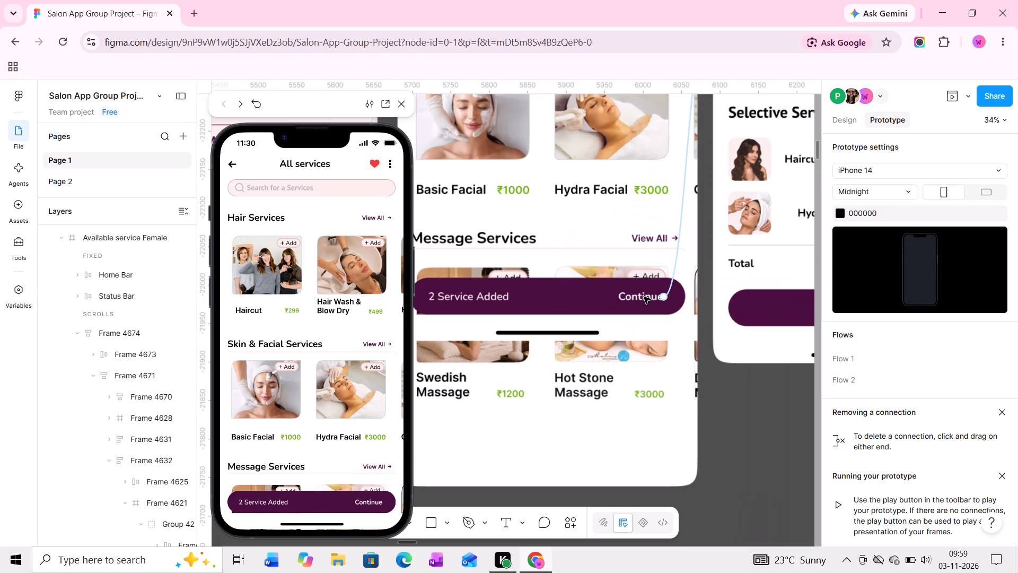
pyautogui.keyDown('ctrl'); pyautogui.click(644, 297); pyautogui.keyUp('ctrl')
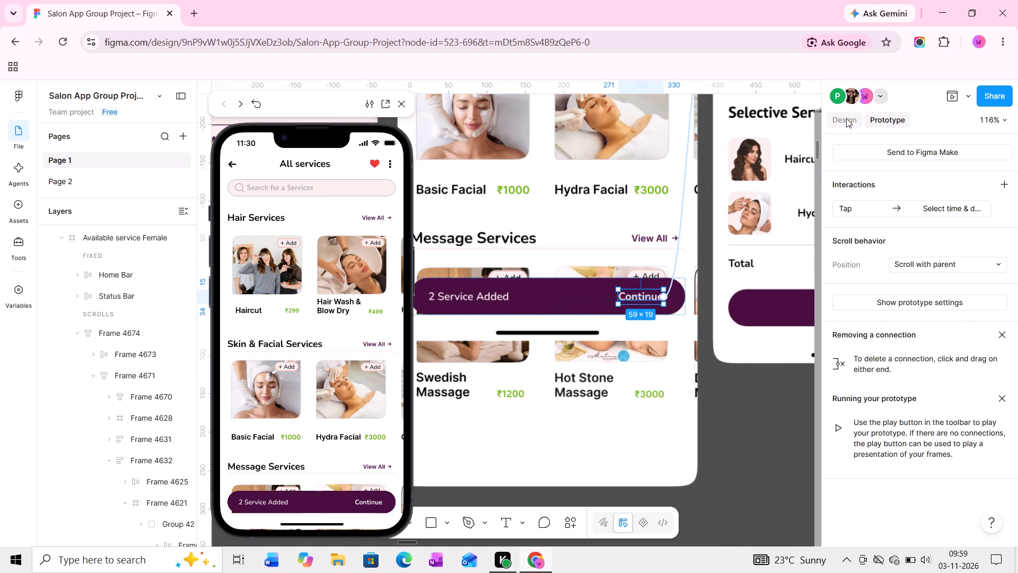
pyautogui.click(846, 118)
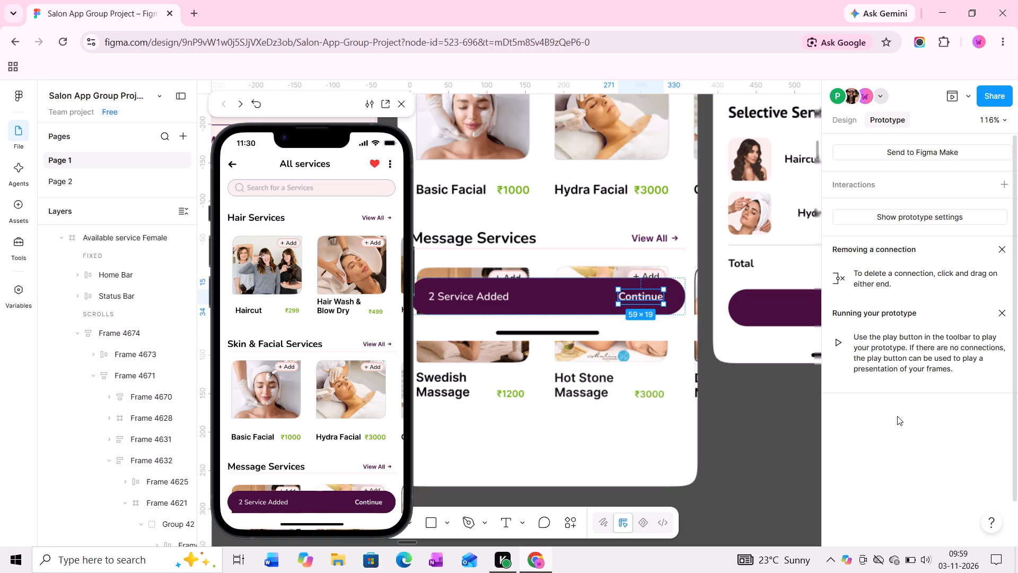
pyautogui.scroll(-4, 901, 408)
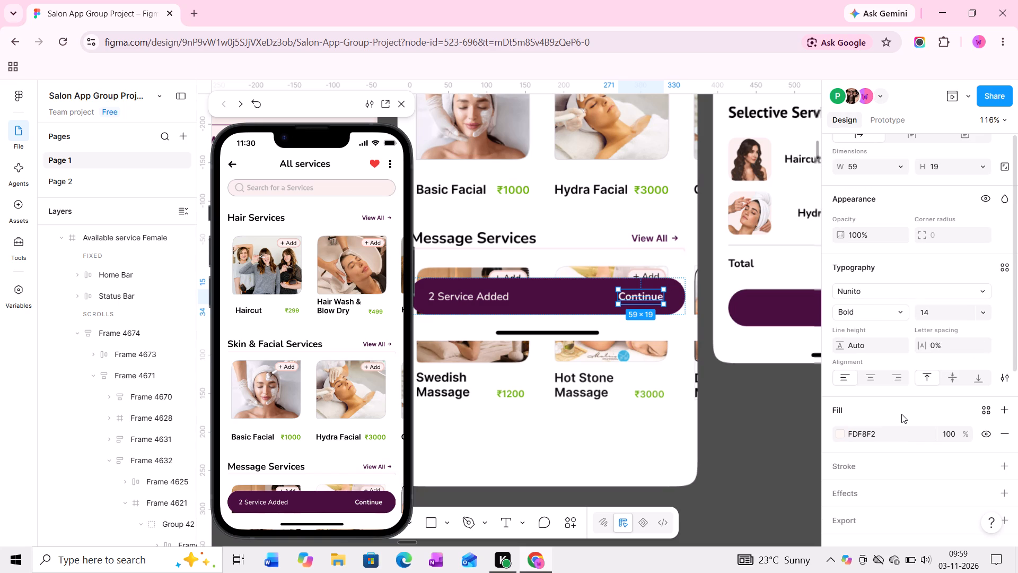
# Examine the bottom buttons and Home Bars on the neighbouring booking screens, from Select Date & Time across to Customer Reviews.
pyautogui.moveTo(607, 334); pyautogui.dragTo(639, 335, button='middle')
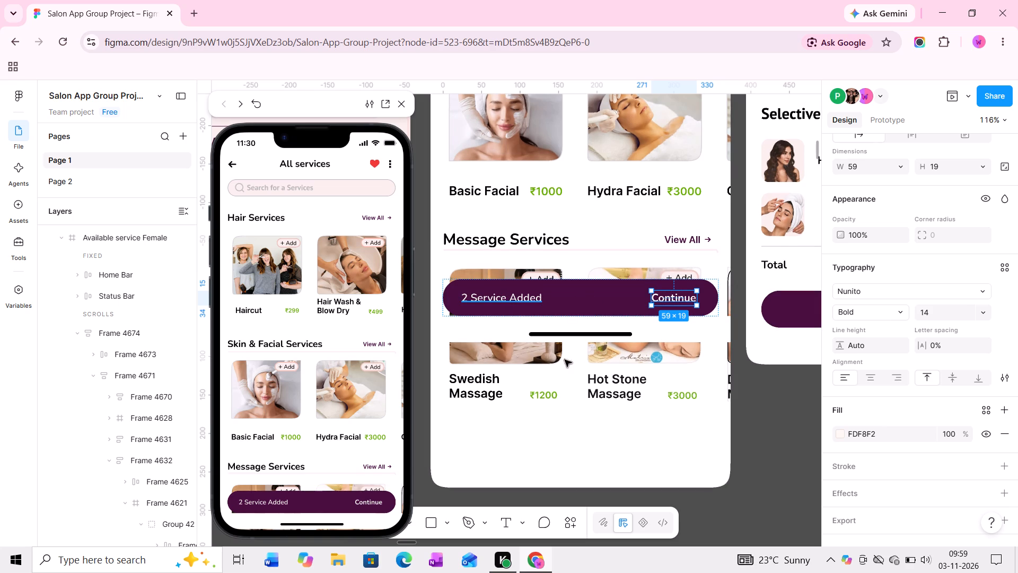
pyautogui.moveTo(629, 359); pyautogui.dragTo(530, 357, button='middle')
pyautogui.moveTo(655, 358); pyautogui.dragTo(524, 351, button='middle')
pyautogui.moveTo(674, 308); pyautogui.dragTo(640, 308, button='middle')
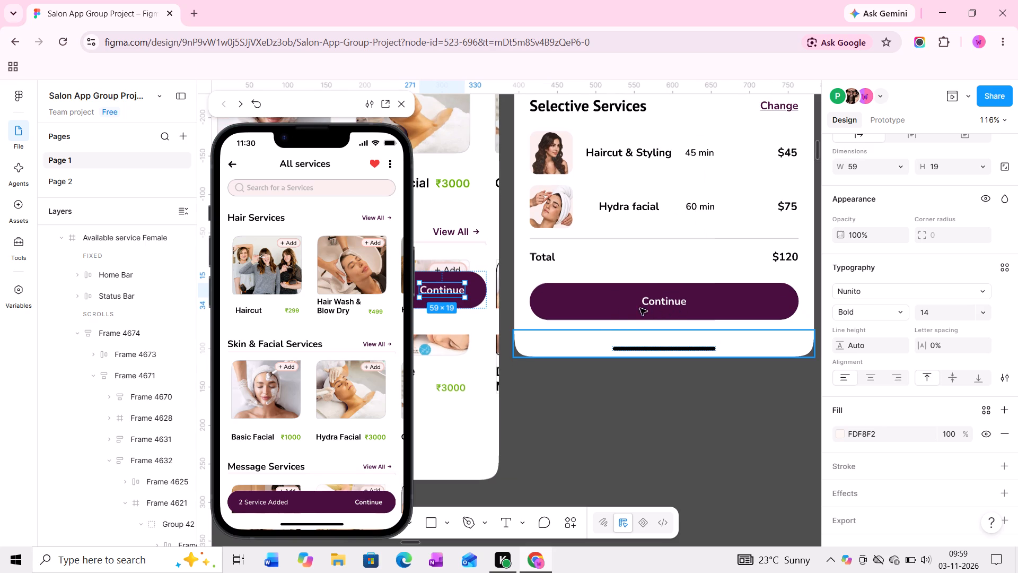
pyautogui.moveTo(640, 308); pyautogui.dragTo(609, 308, button='middle')
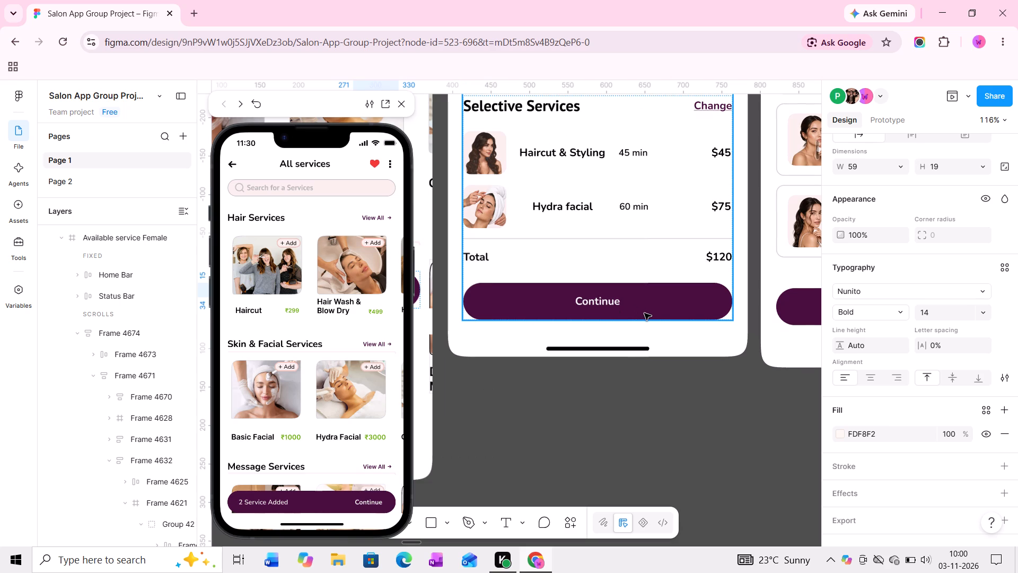
pyautogui.keyDown('ctrl'); pyautogui.scroll(-8, 661, 319); pyautogui.keyUp('ctrl')
pyautogui.moveTo(672, 319); pyautogui.dragTo(616, 327, button='middle')
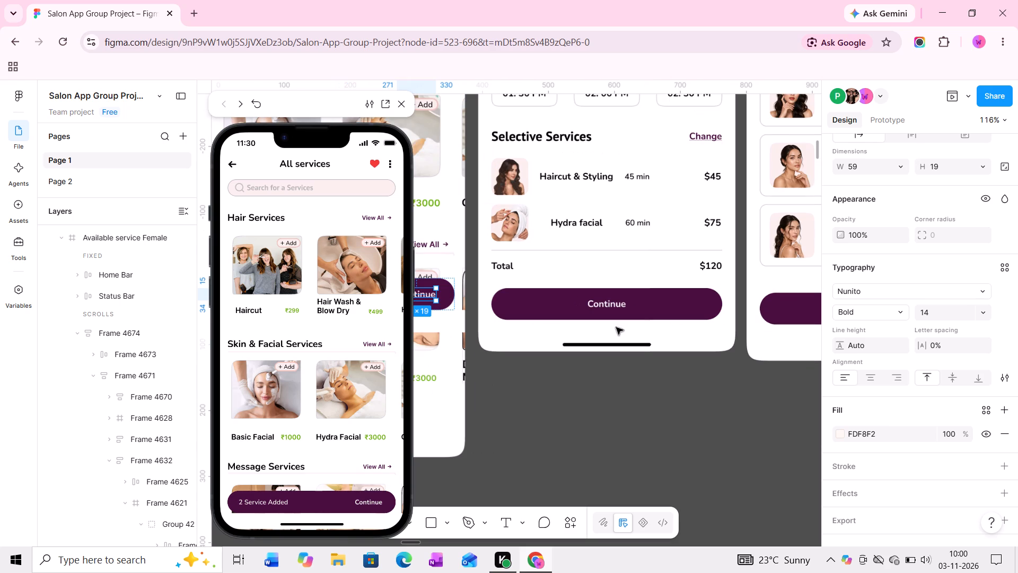
pyautogui.keyDown('ctrl'); pyautogui.scroll(-3, 616, 327); pyautogui.keyUp('ctrl')
pyautogui.moveTo(600, 326); pyautogui.dragTo(554, 329, button='middle')
pyautogui.moveTo(594, 333); pyautogui.dragTo(550, 326, button='middle')
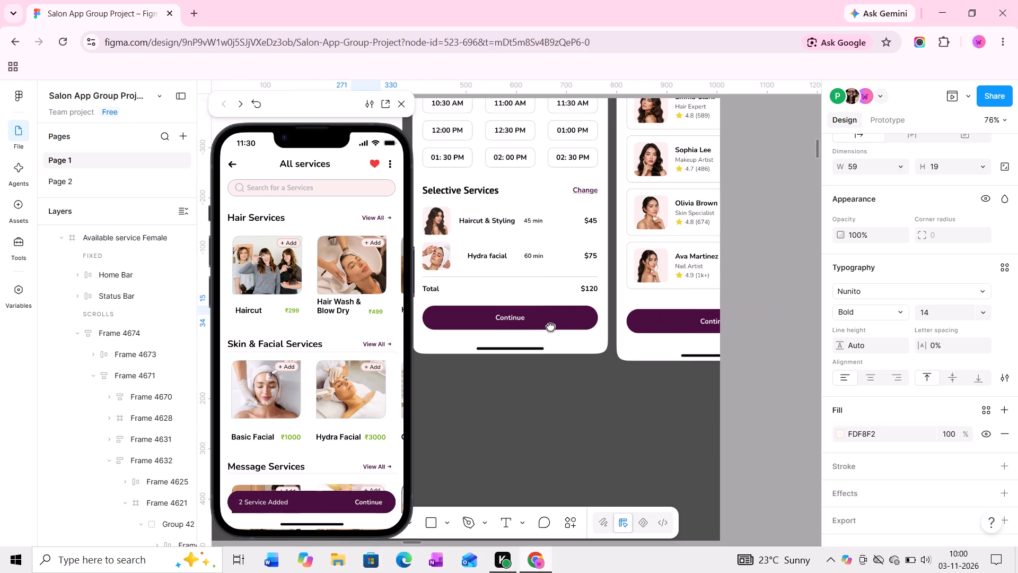
pyautogui.moveTo(599, 326); pyautogui.dragTo(541, 319, button='middle')
pyautogui.keyDown('ctrl'); pyautogui.scroll(-14, 550, 319); pyautogui.keyUp('ctrl')
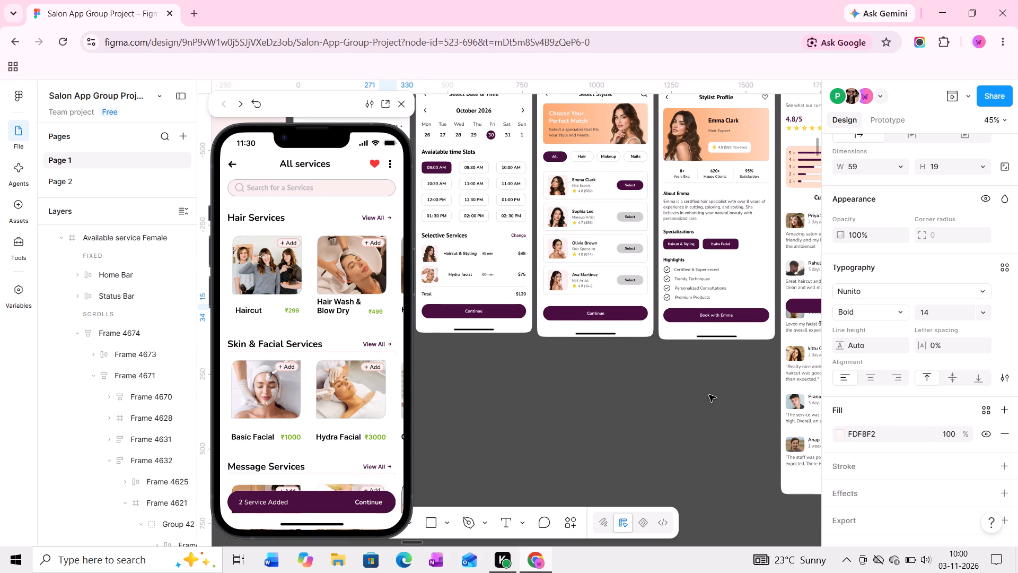
pyautogui.moveTo(717, 388); pyautogui.dragTo(698, 387, button='middle')
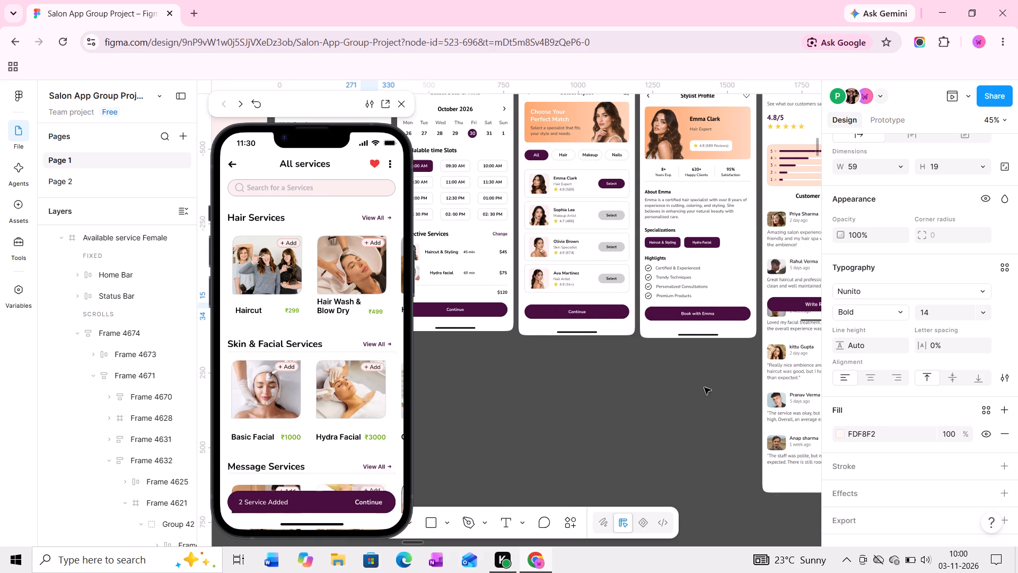
pyautogui.moveTo(722, 386); pyautogui.dragTo(630, 385, button='middle')
pyautogui.moveTo(695, 354); pyautogui.dragTo(602, 376, button='middle')
pyautogui.keyDown('ctrl'); pyautogui.scroll(4, 671, 342); pyautogui.keyUp('ctrl')
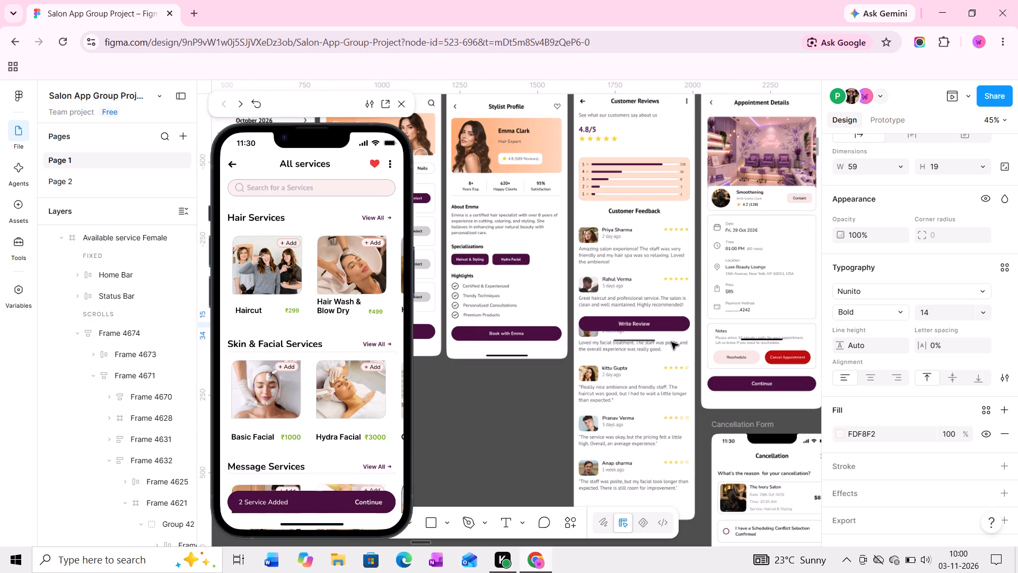
pyautogui.keyDown('ctrl'); pyautogui.scroll(7, 671, 342); pyautogui.keyUp('ctrl')
# Examine the fixed frame holding the Write Review button and Home Bar on the Customer Reviews screen, and its prototype preview.
pyautogui.click(674, 306)
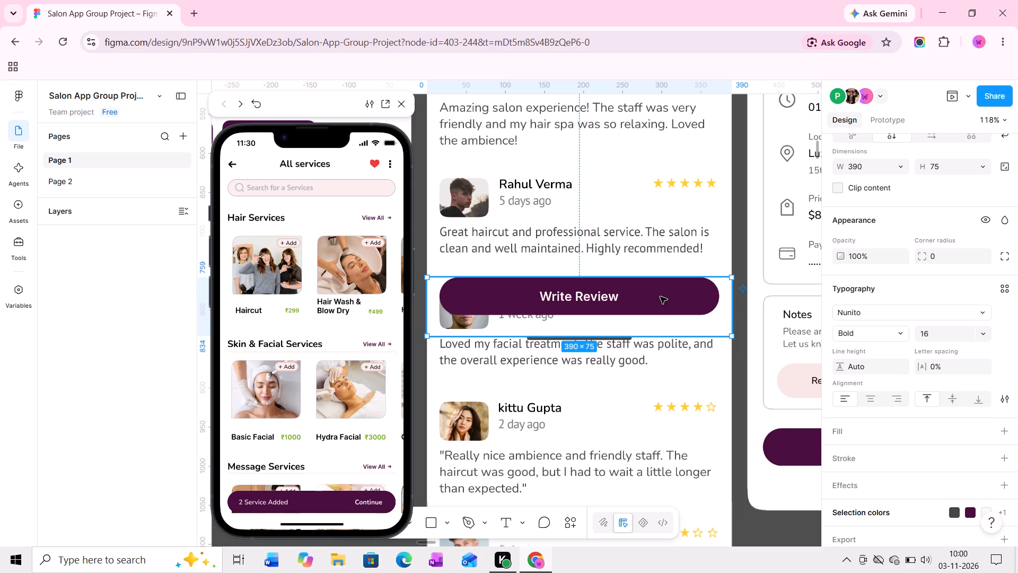
pyautogui.click(722, 228)
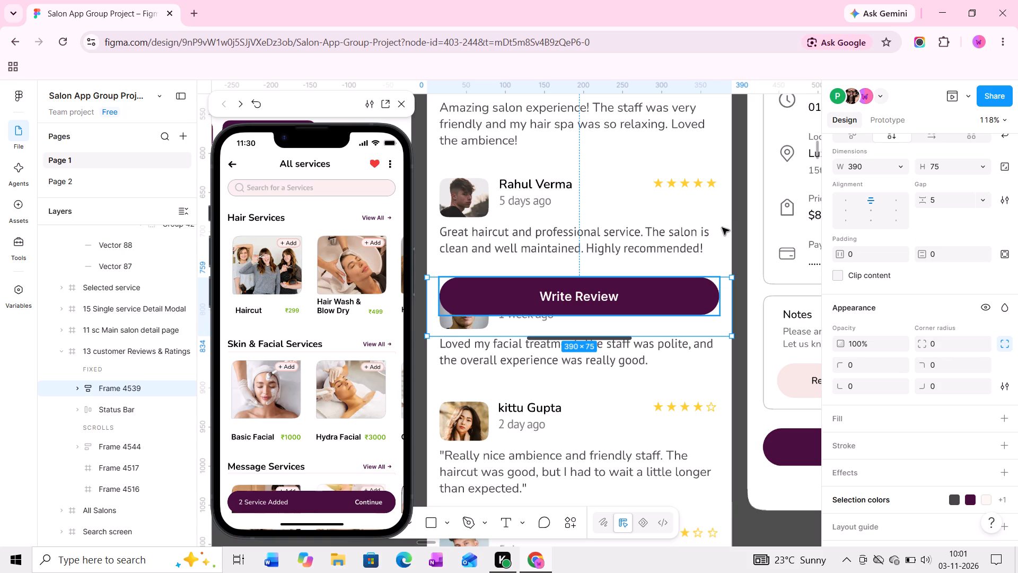
pyautogui.scroll(-3, 314, 348)
pyautogui.scroll(3, 314, 348)
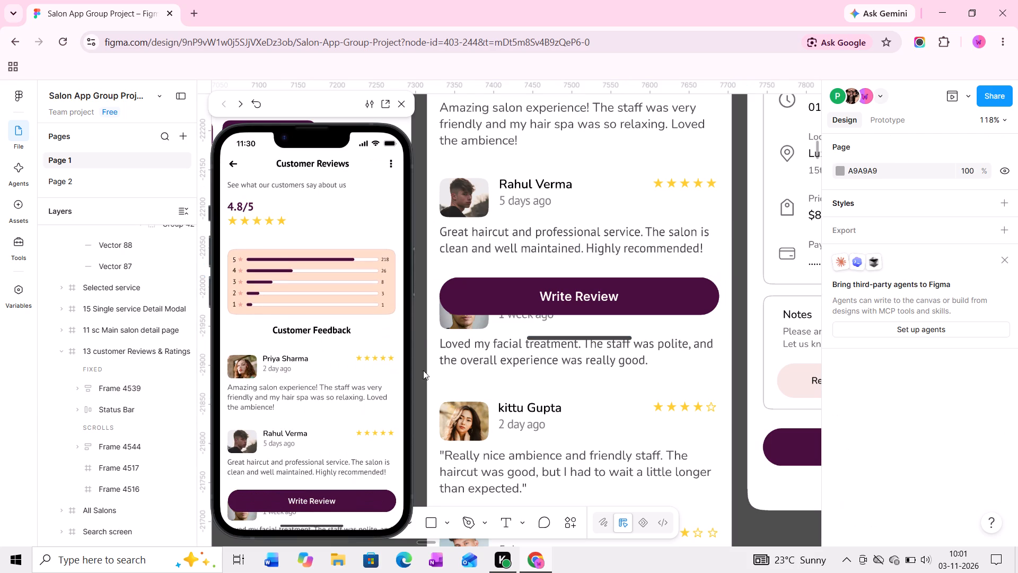
# Inspect the design properties of the Write Review button and its text label, down to typography and fill.
pyautogui.keyDown('ctrl'); pyautogui.click(674, 293); pyautogui.keyUp('ctrl')
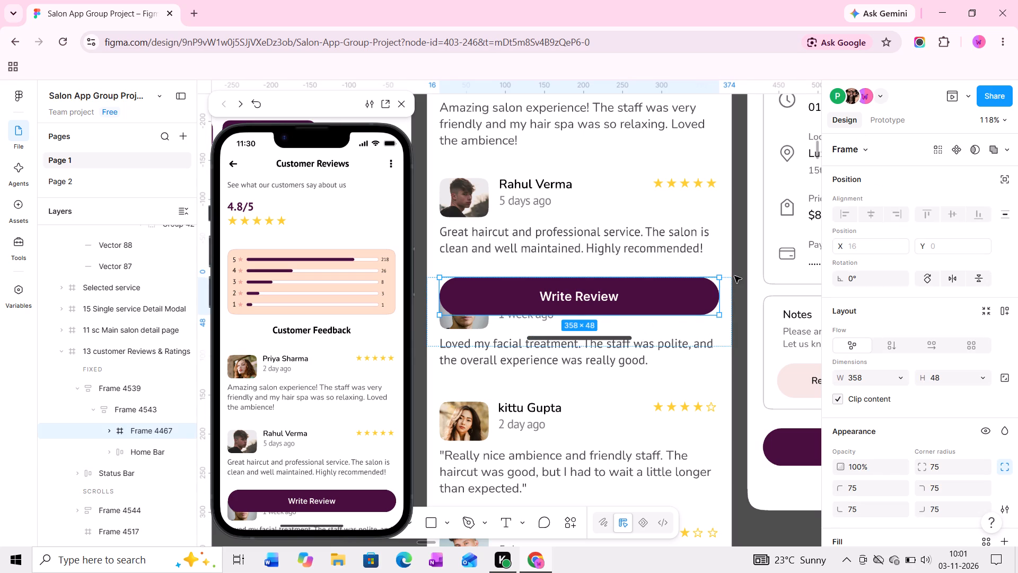
pyautogui.keyDown('ctrl'); pyautogui.scroll(-2, 588, 318); pyautogui.keyUp('ctrl')
pyautogui.moveTo(589, 317); pyautogui.dragTo(623, 313, button='middle')
pyautogui.keyDown('ctrl'); pyautogui.click(629, 299); pyautogui.keyUp('ctrl')
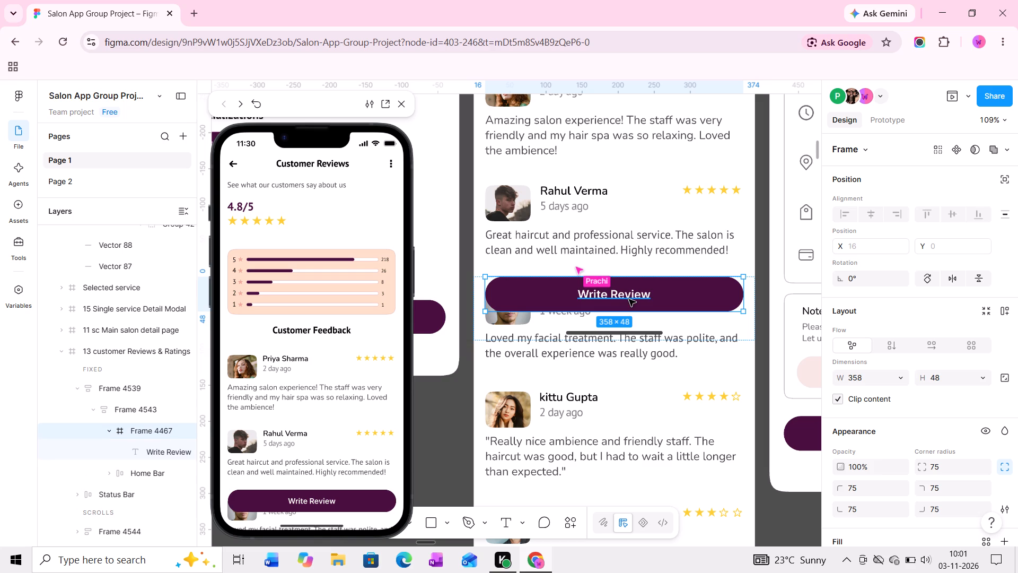
pyautogui.scroll(-6, 885, 283)
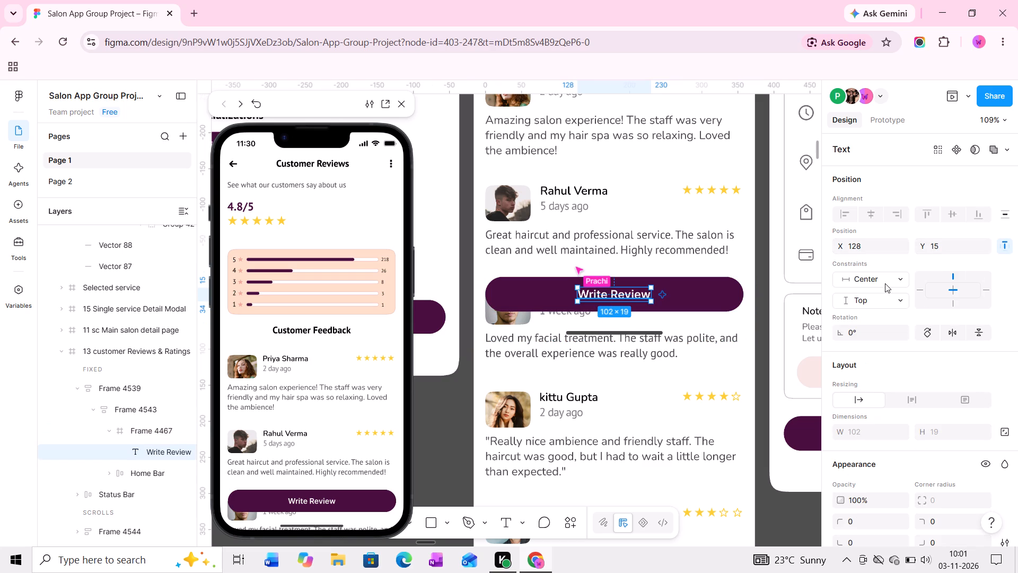
pyautogui.scroll(-6, 885, 283)
pyautogui.scroll(-1, 911, 355)
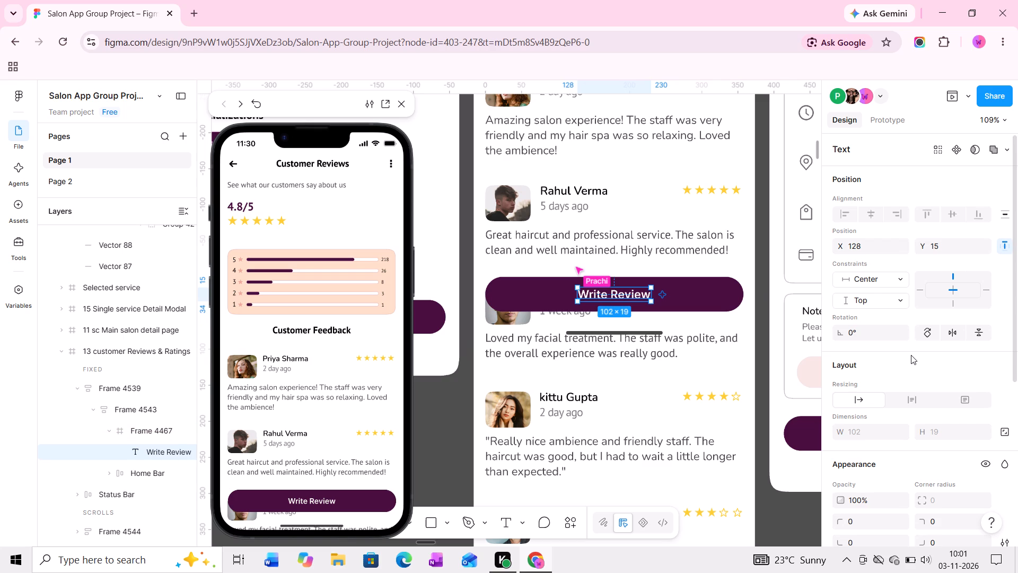
pyautogui.scroll(-1, 911, 355)
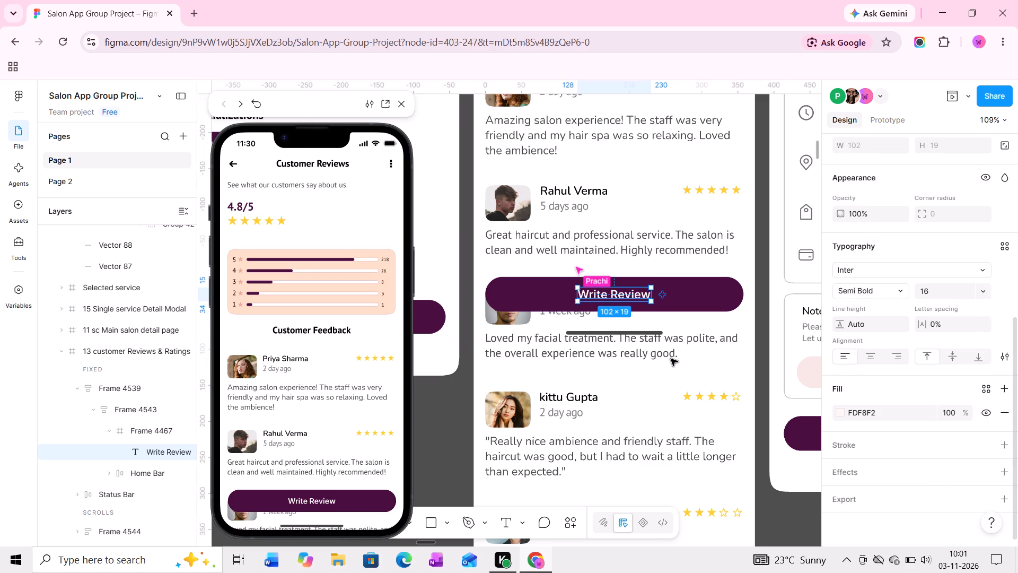
pyautogui.moveTo(657, 362); pyautogui.dragTo(671, 362, button='middle')
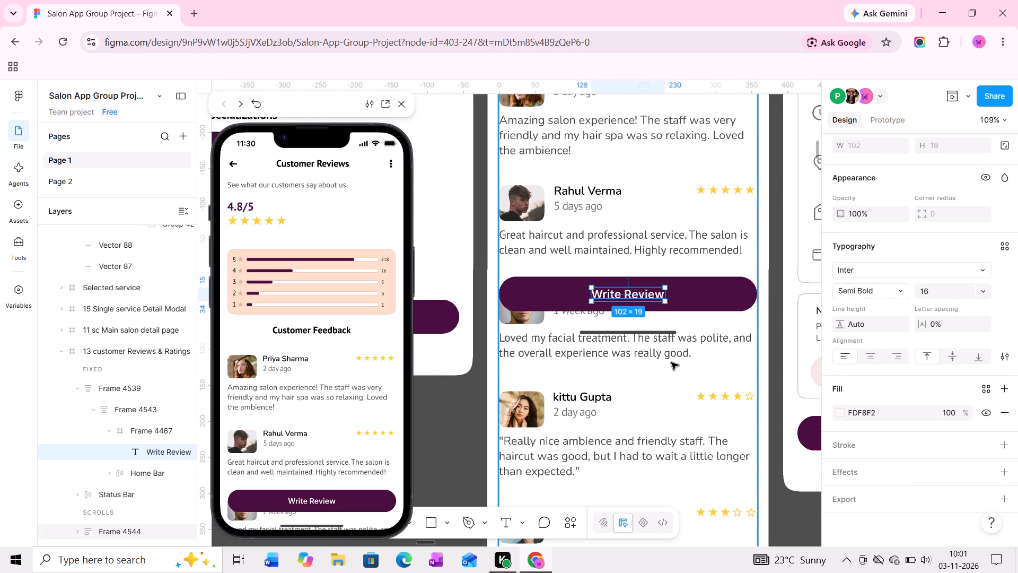
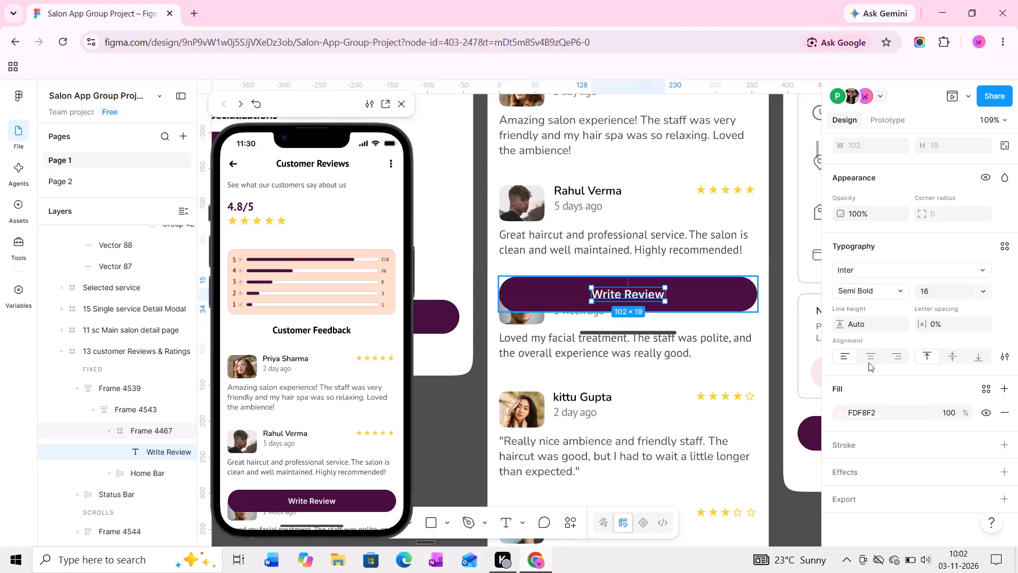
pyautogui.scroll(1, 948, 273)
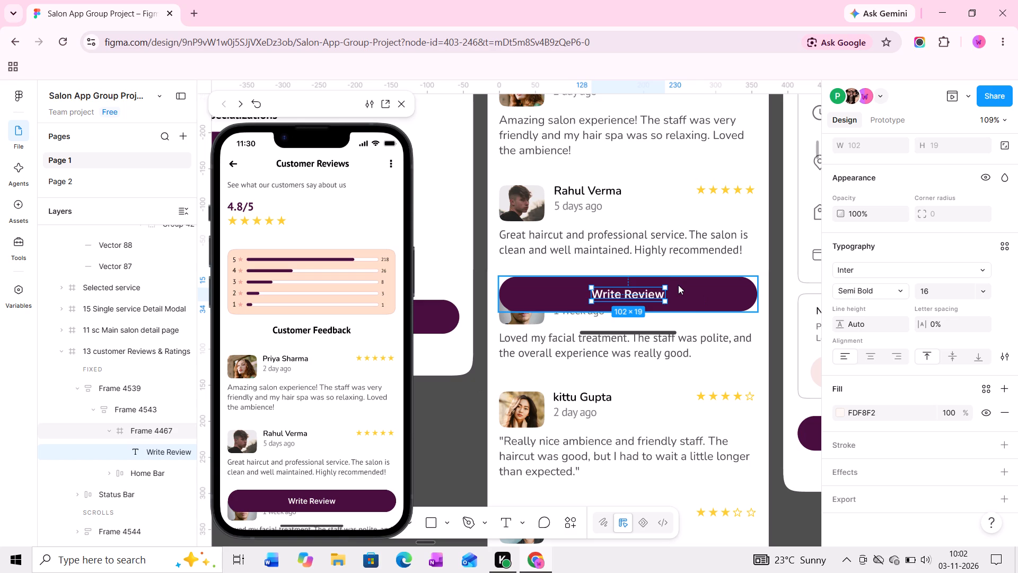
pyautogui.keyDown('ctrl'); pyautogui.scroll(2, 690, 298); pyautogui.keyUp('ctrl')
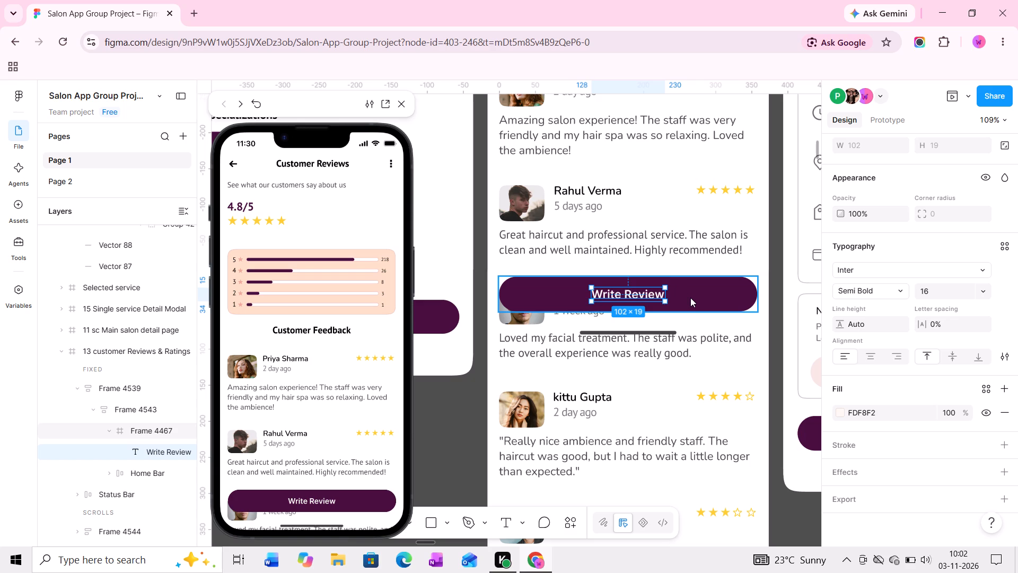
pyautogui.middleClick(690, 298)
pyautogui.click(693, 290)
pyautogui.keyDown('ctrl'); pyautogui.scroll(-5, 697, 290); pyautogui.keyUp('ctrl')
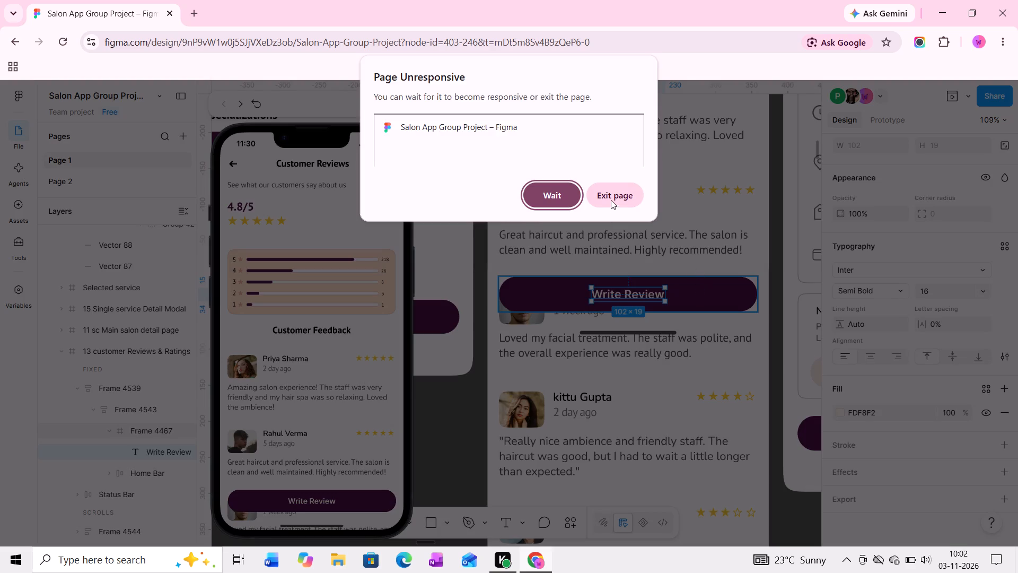
# Close the unresponsive design tab and reopen the Salon App Group Project file from Figma's recent files, reached through a Google search for figma.
pyautogui.click(191, 11)
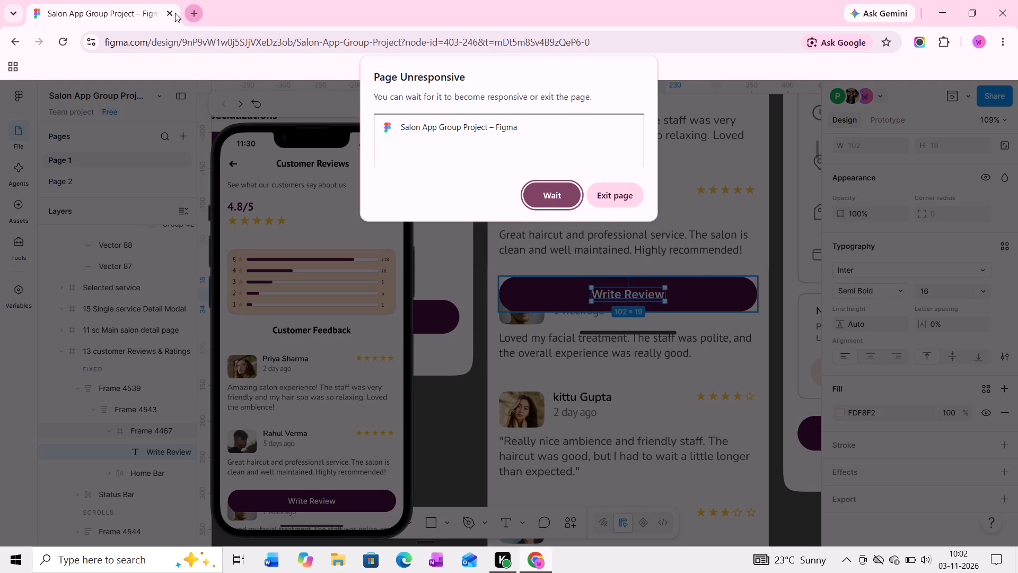
pyautogui.click(169, 13)
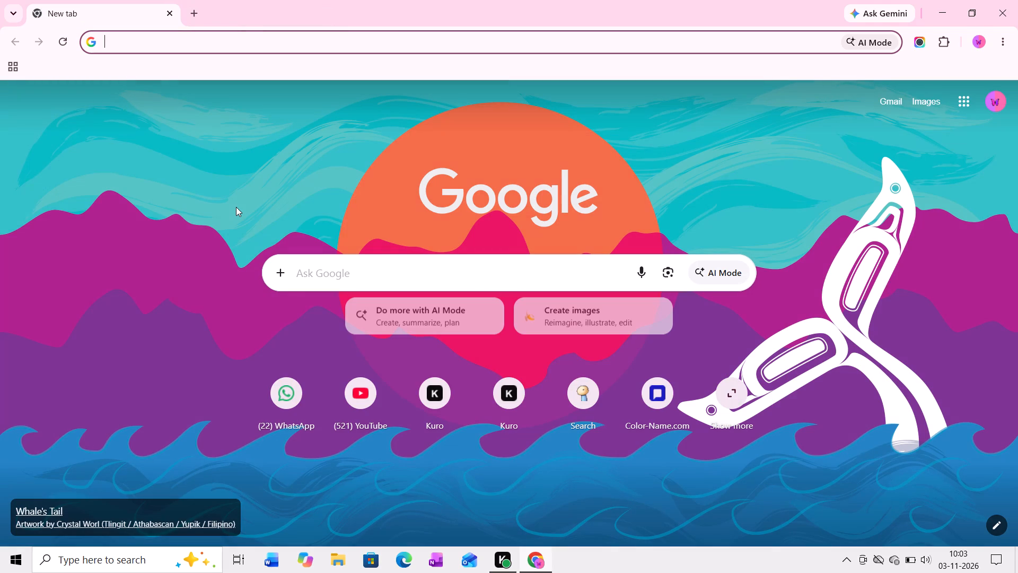
pyautogui.click(301, 275)
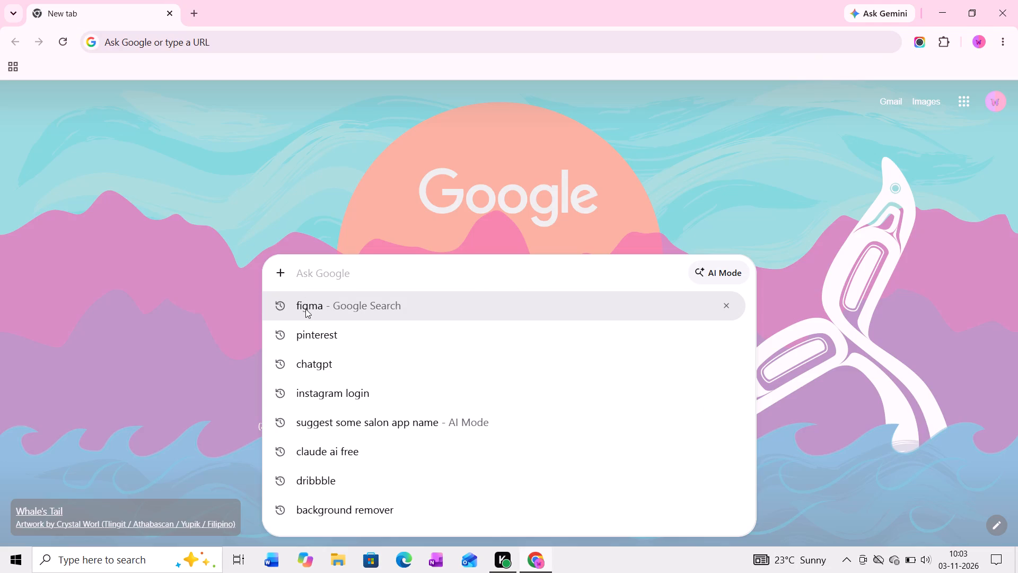
pyautogui.click(305, 309)
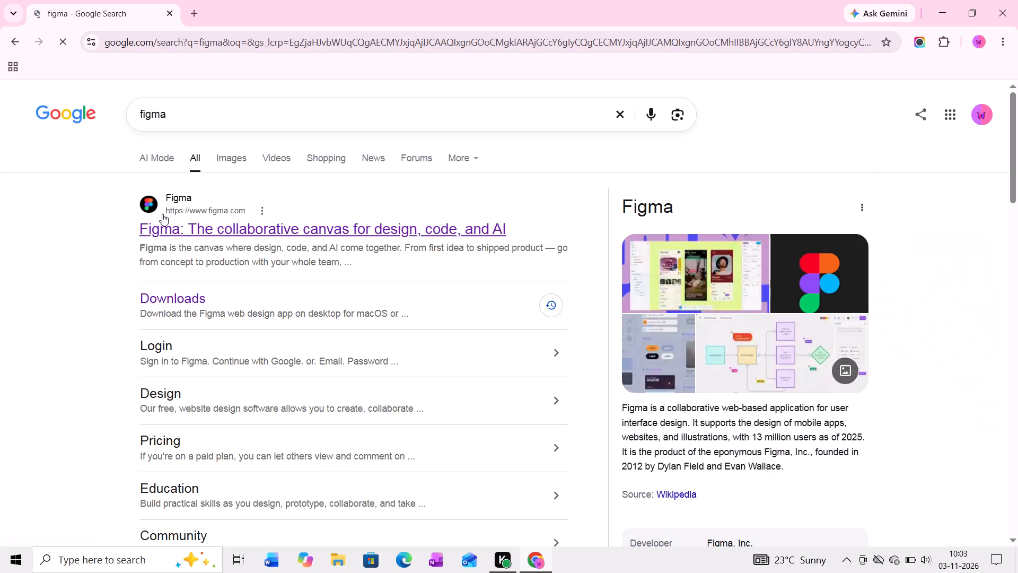
pyautogui.click(165, 230)
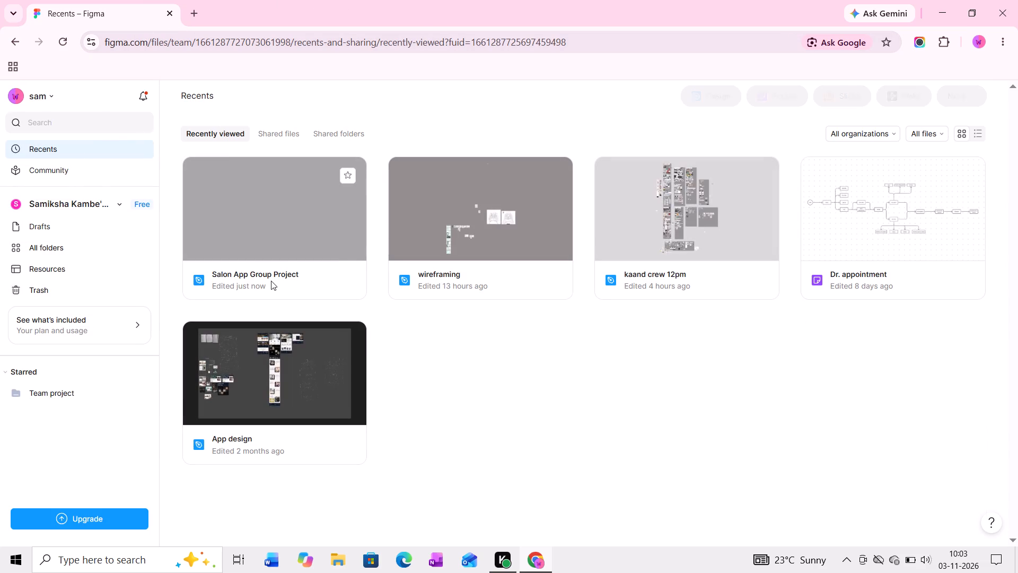
pyautogui.click(271, 281)
pyautogui.click(268, 281)
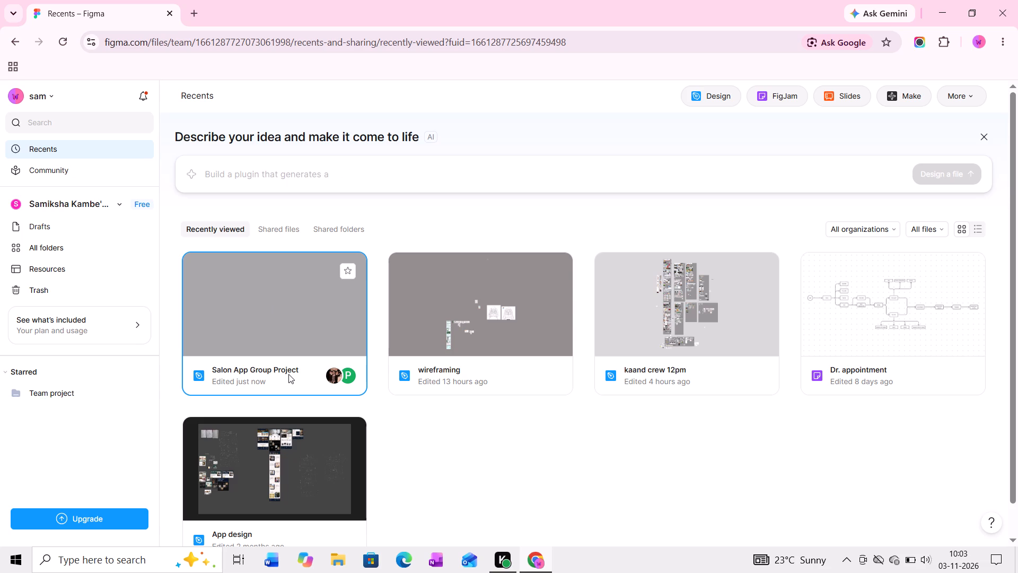
pyautogui.doubleClick(288, 374)
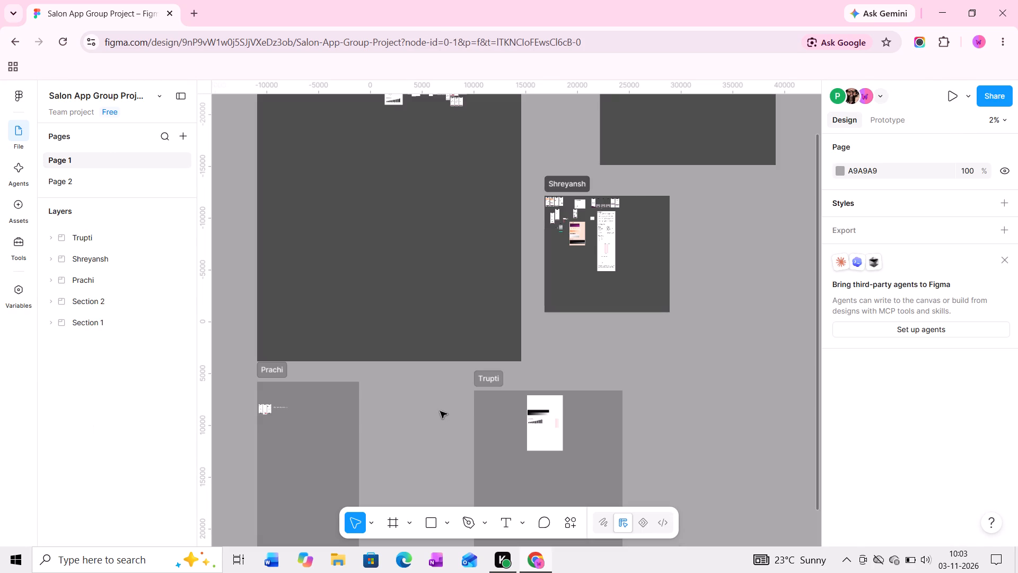
# Find the Stylist Profile screen in Section 1 and select its Book with Emma label for inspection.
pyautogui.moveTo(581, 279); pyautogui.dragTo(539, 324, button='middle')
pyautogui.moveTo(634, 210); pyautogui.dragTo(604, 249, button='middle')
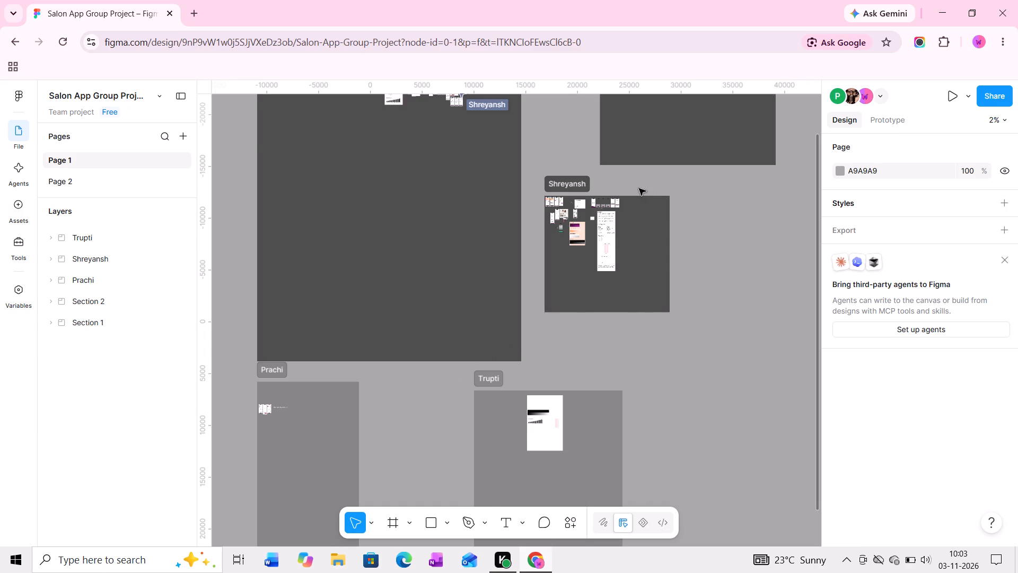
pyautogui.moveTo(638, 188); pyautogui.dragTo(609, 319, button='middle')
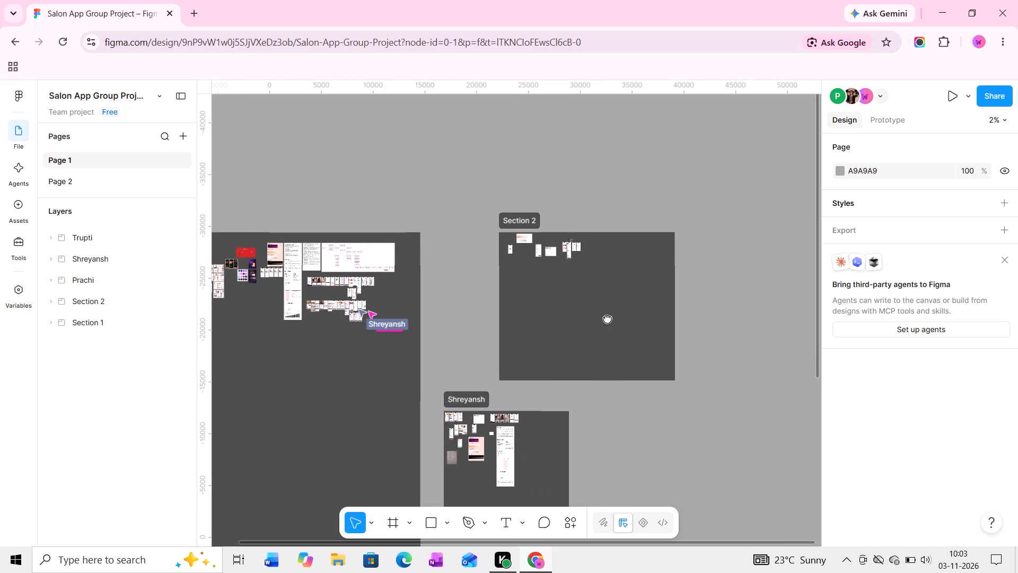
pyautogui.moveTo(385, 285); pyautogui.dragTo(622, 275, button='middle')
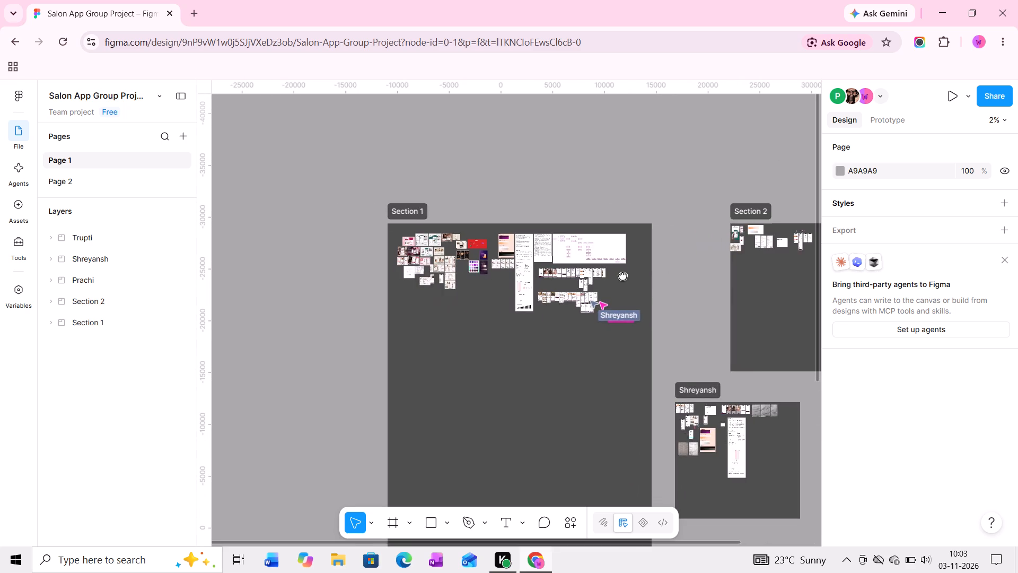
pyautogui.keyDown('ctrl'); pyautogui.scroll(6, 558, 274); pyautogui.keyUp('ctrl')
pyautogui.keyDown('ctrl'); pyautogui.scroll(20, 567, 287); pyautogui.keyUp('ctrl')
pyautogui.keyDown('ctrl'); pyautogui.scroll(10, 567, 287); pyautogui.keyUp('ctrl')
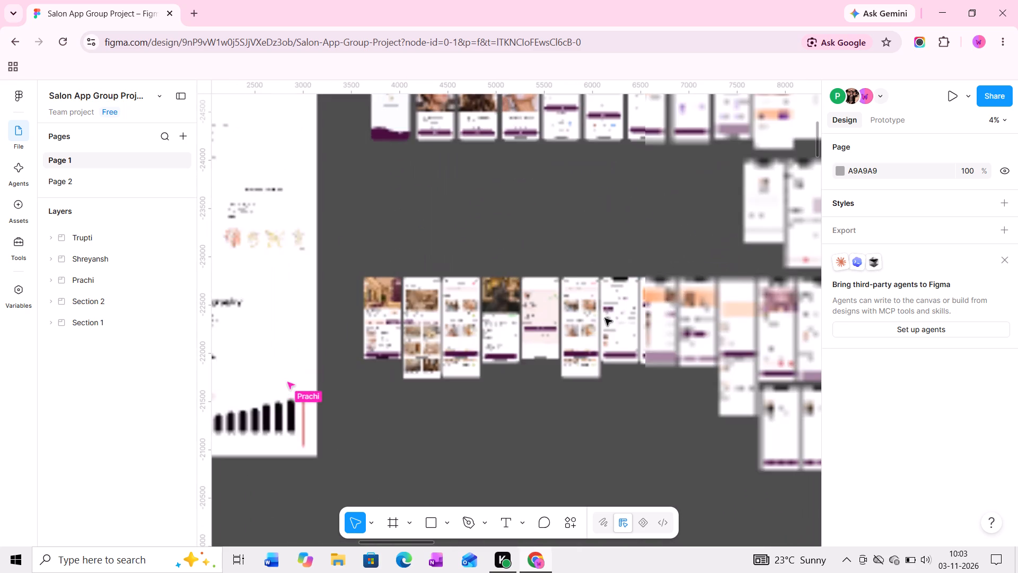
pyautogui.keyDown('ctrl'); pyautogui.scroll(3, 605, 318); pyautogui.keyUp('ctrl')
pyautogui.moveTo(622, 319); pyautogui.dragTo(517, 324, button='middle')
pyautogui.moveTo(555, 304); pyautogui.dragTo(470, 311, button='middle')
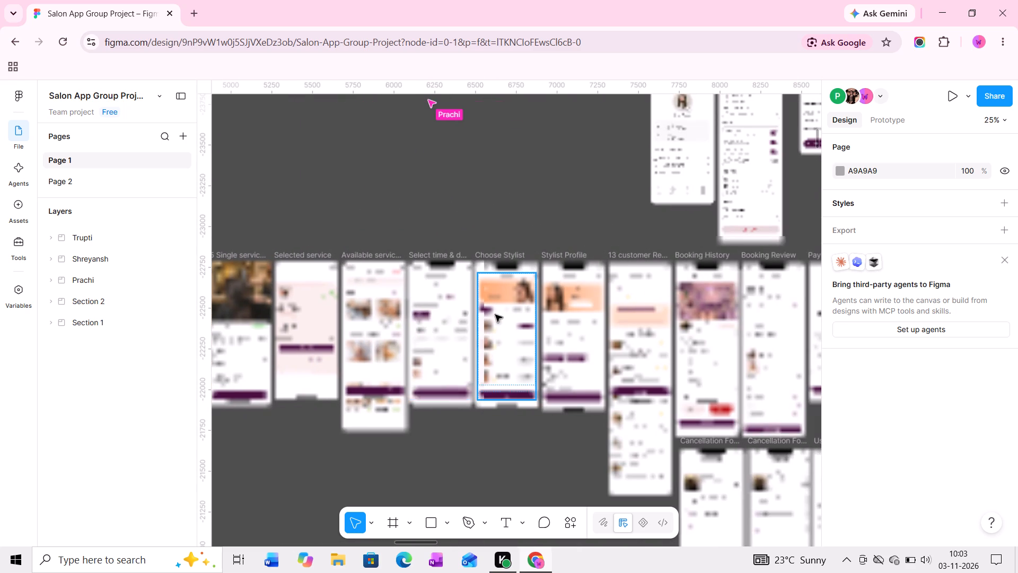
pyautogui.moveTo(531, 327); pyautogui.dragTo(482, 279, button='middle')
pyautogui.keyDown('ctrl'); pyautogui.scroll(6, 533, 361); pyautogui.keyUp('ctrl')
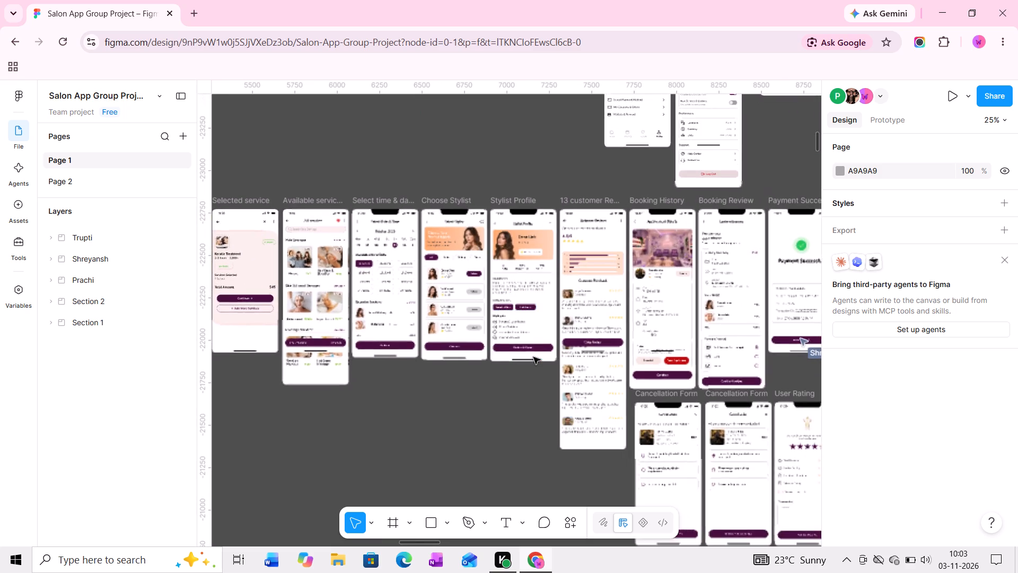
pyautogui.keyDown('ctrl'); pyautogui.scroll(16, 533, 357); pyautogui.keyUp('ctrl')
pyautogui.moveTo(494, 337); pyautogui.dragTo(555, 336, button='middle')
pyautogui.keyDown('ctrl'); pyautogui.click(571, 311); pyautogui.keyUp('ctrl')
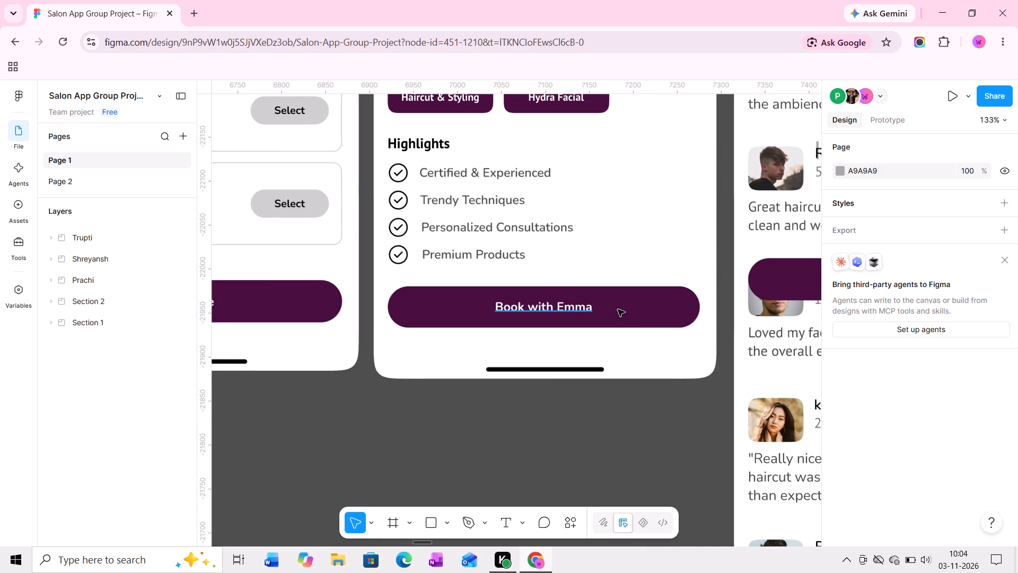
# Examine the Stylist Profile content above the button, and inspect the layout, corner radius and fill of the Book with Emma button frame.
pyautogui.keyDown('ctrl'); pyautogui.scroll(-5, 622, 301); pyautogui.keyUp('ctrl')
pyautogui.moveTo(640, 283); pyautogui.dragTo(636, 306, button='middle')
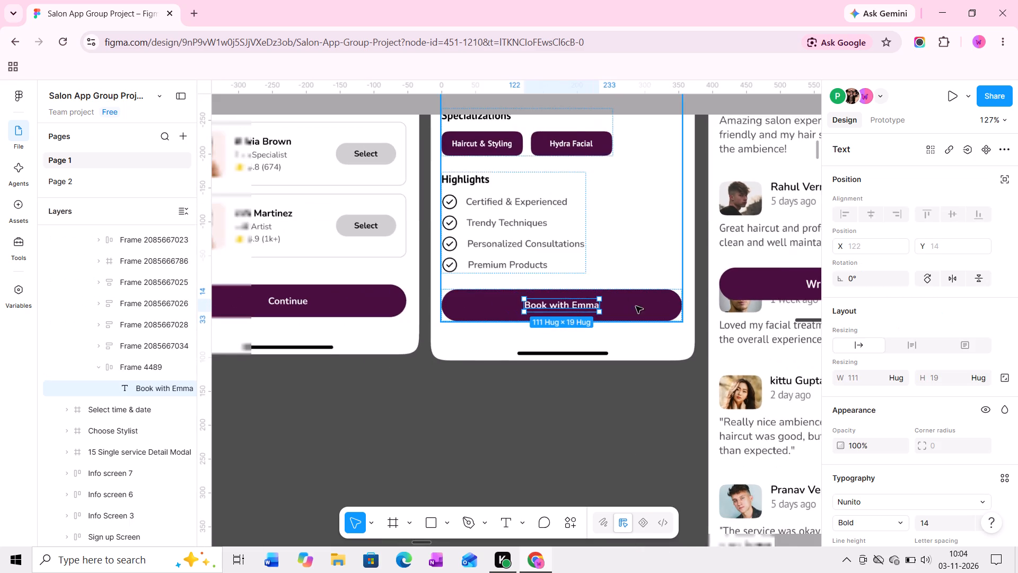
pyautogui.moveTo(636, 306); pyautogui.dragTo(619, 369, button='middle')
pyautogui.moveTo(628, 339); pyautogui.dragTo(619, 421, button='middle')
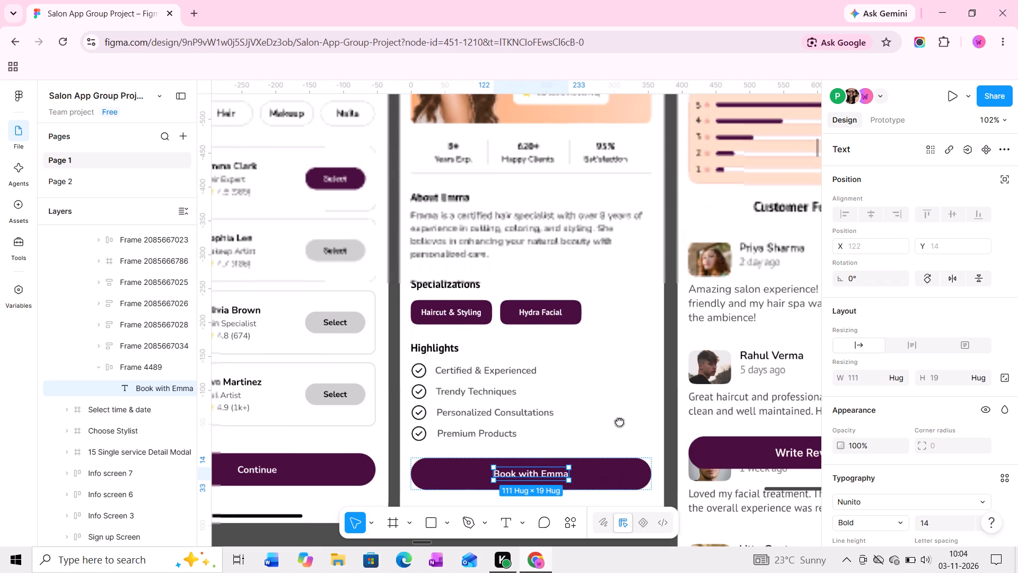
pyautogui.keyDown('ctrl'); pyautogui.scroll(-2, 618, 416); pyautogui.keyUp('ctrl')
pyautogui.moveTo(615, 378); pyautogui.dragTo(607, 414, button='middle')
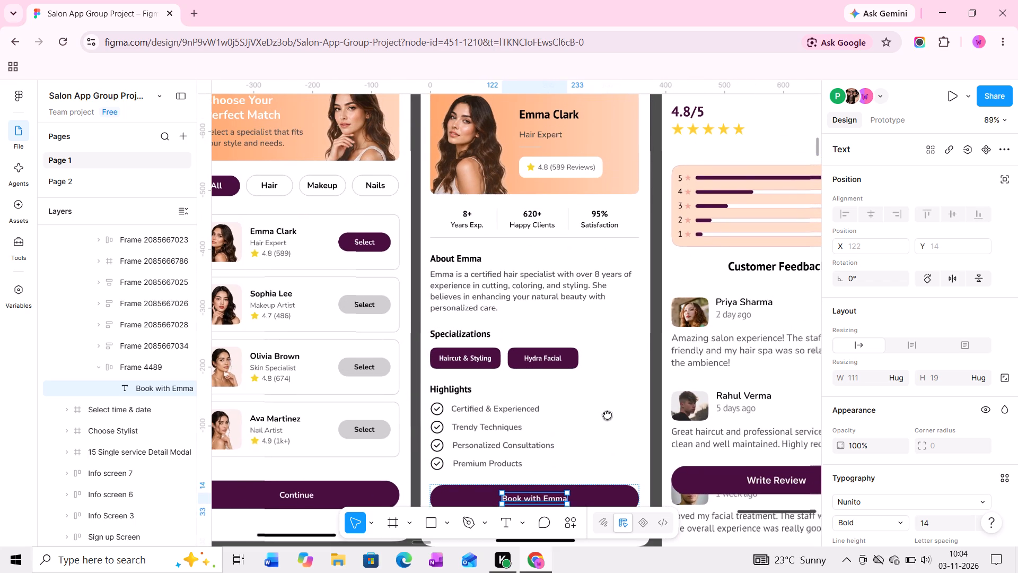
pyautogui.moveTo(607, 414); pyautogui.dragTo(607, 415, button='middle')
pyautogui.moveTo(607, 407); pyautogui.dragTo(604, 304, button='middle')
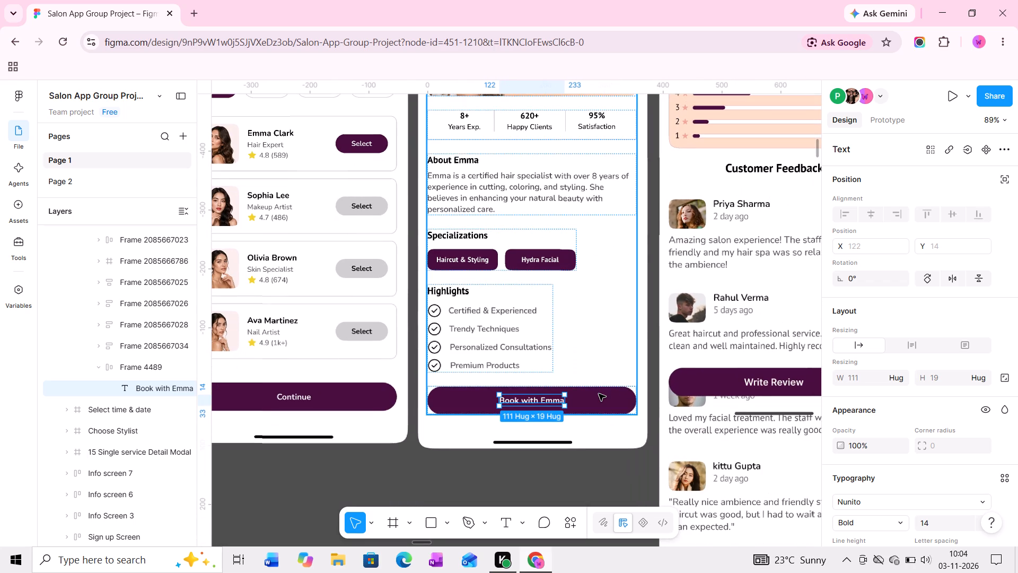
pyautogui.keyDown('ctrl'); pyautogui.click(599, 394); pyautogui.keyUp('ctrl')
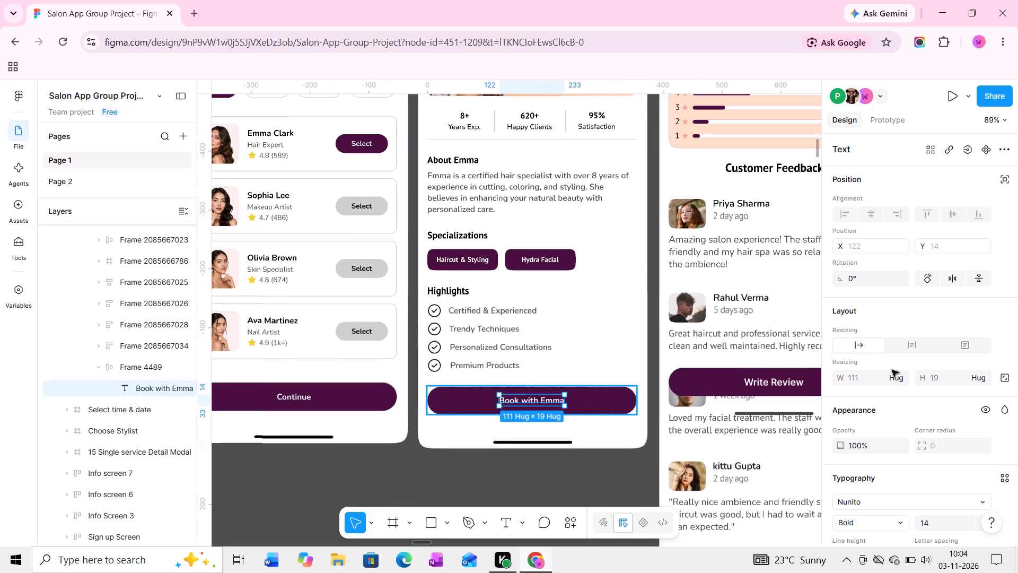
pyautogui.scroll(-4, 905, 365)
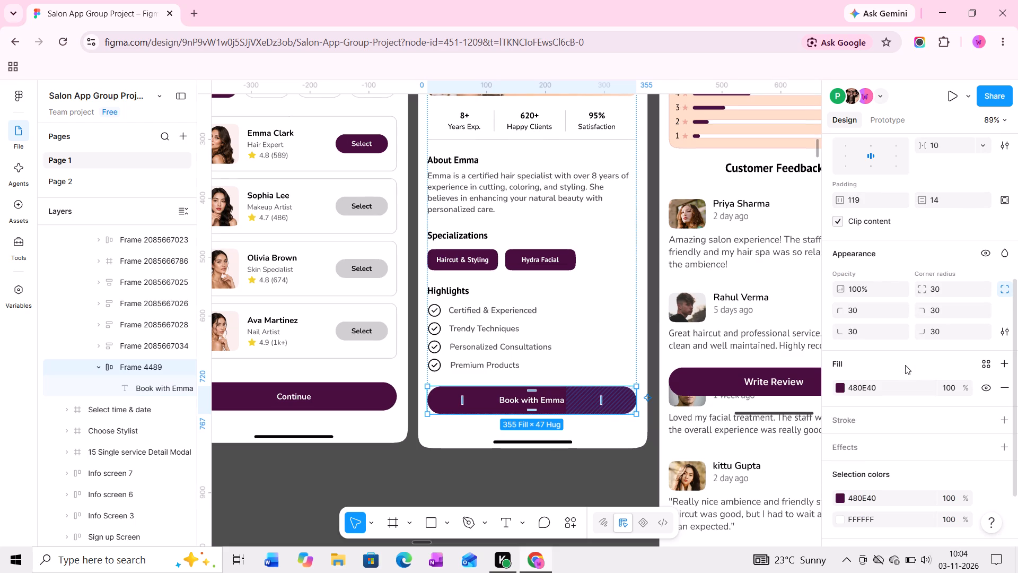
pyautogui.scroll(1, 920, 279)
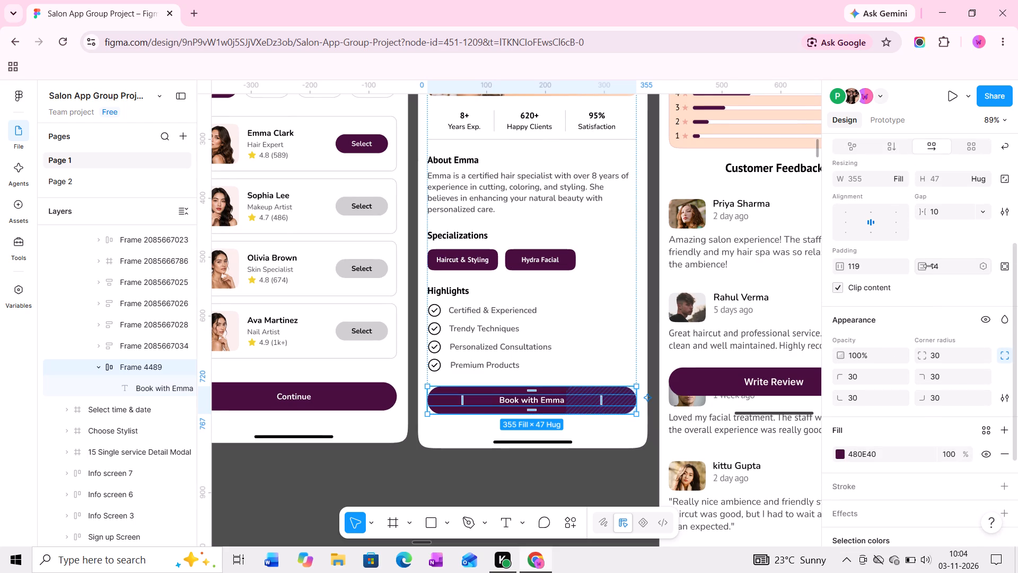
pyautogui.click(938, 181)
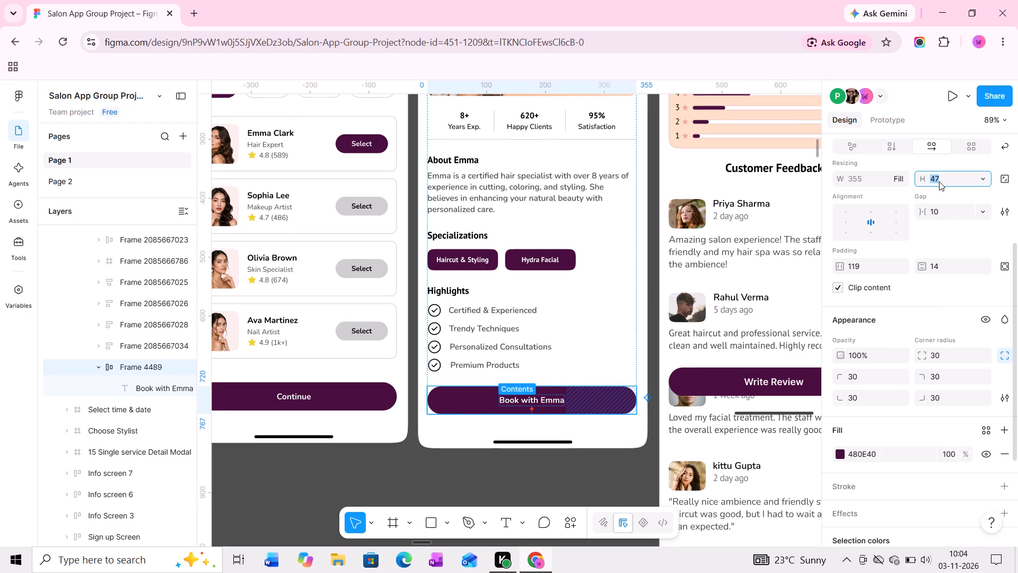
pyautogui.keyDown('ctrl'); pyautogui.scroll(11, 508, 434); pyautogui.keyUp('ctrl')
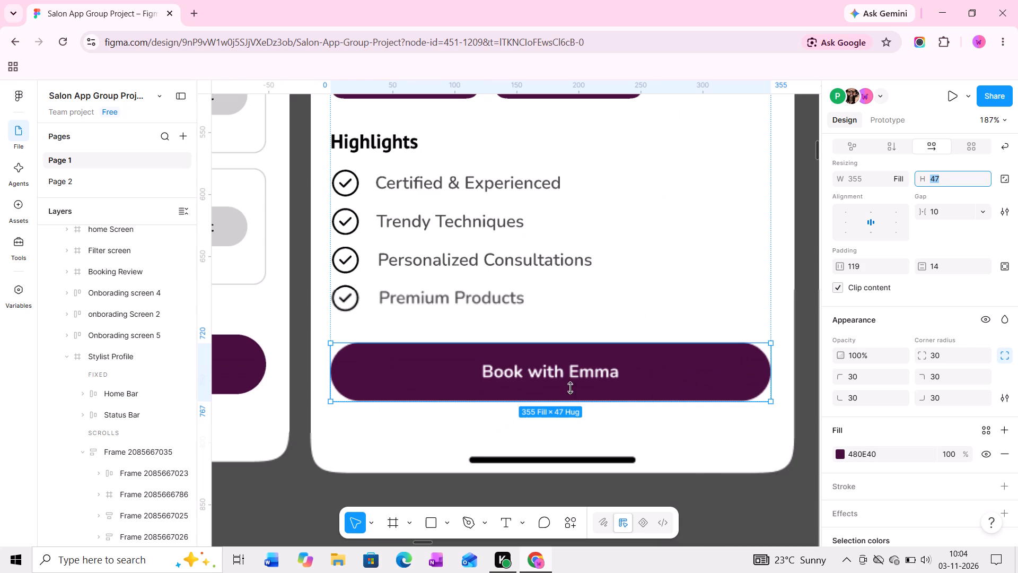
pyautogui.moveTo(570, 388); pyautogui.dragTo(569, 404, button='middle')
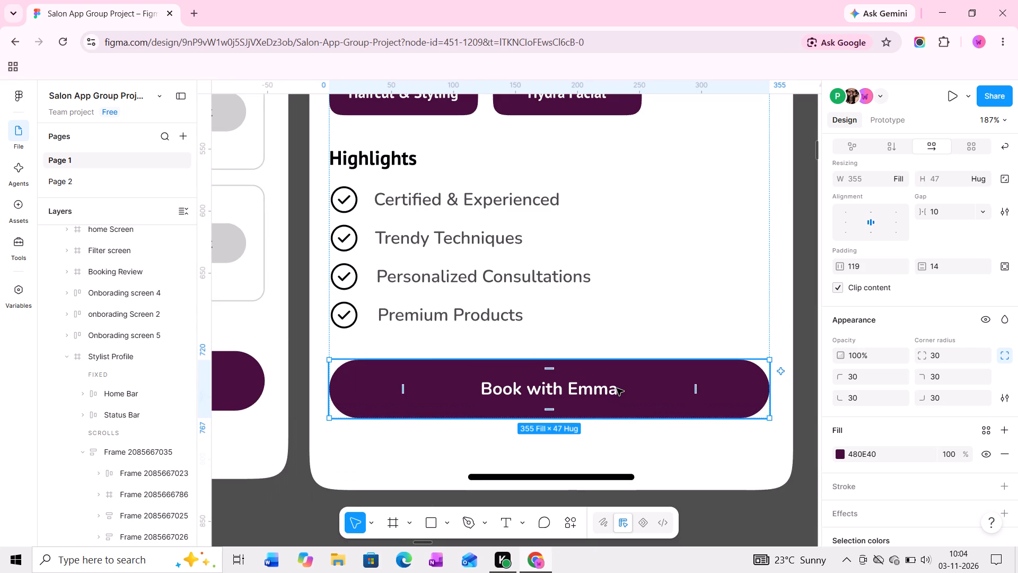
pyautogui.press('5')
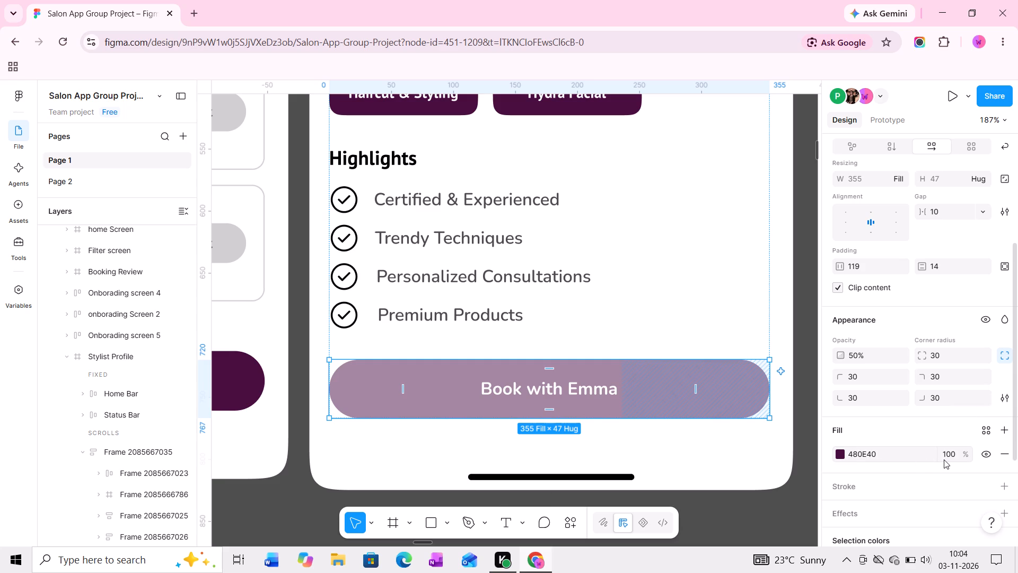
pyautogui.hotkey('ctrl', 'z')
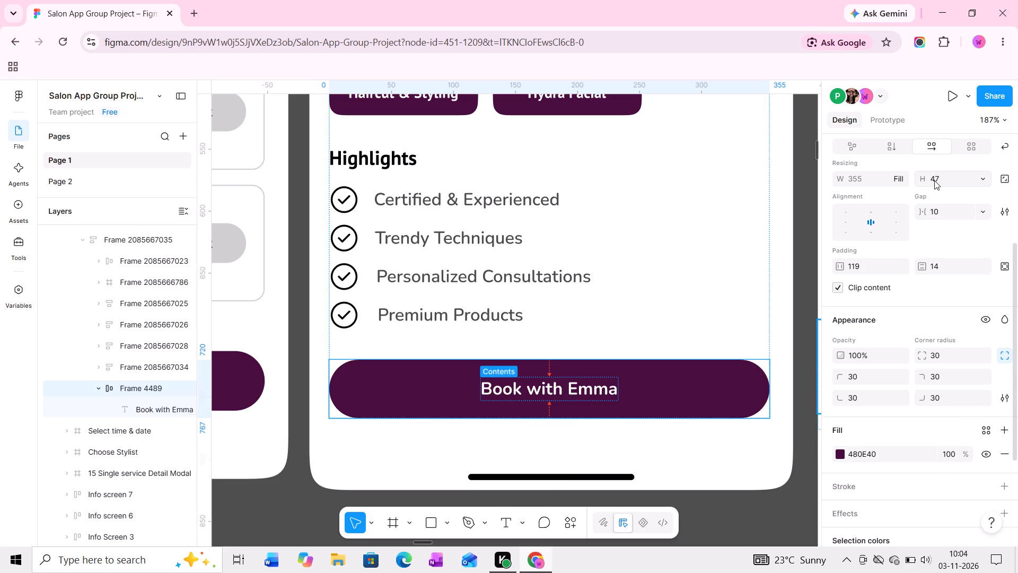
# Set the height of the Book with Emma button on the Stylist Profile screen to 50.
pyautogui.click(935, 178)
pyautogui.write('50')
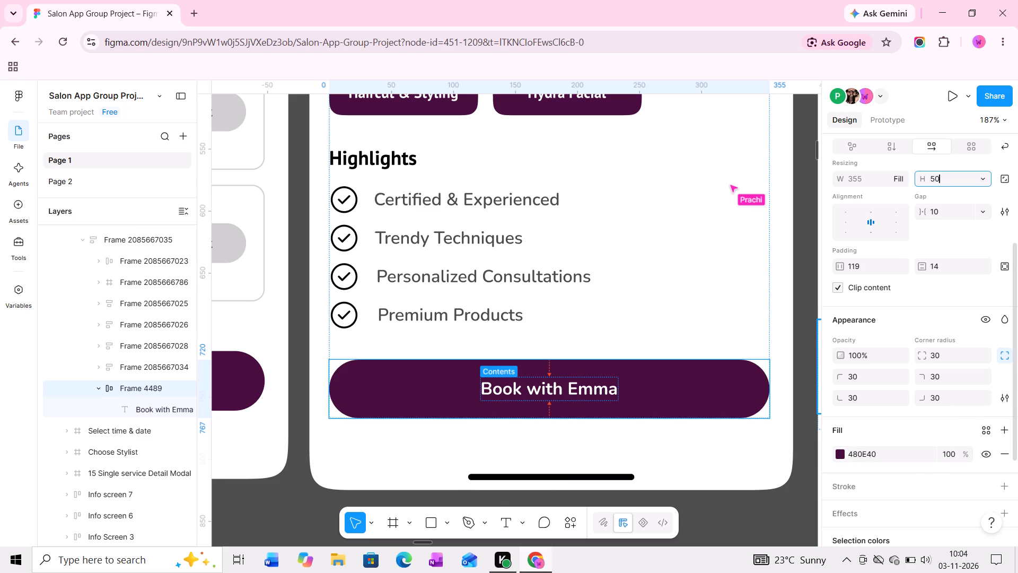
pyautogui.press('Return')
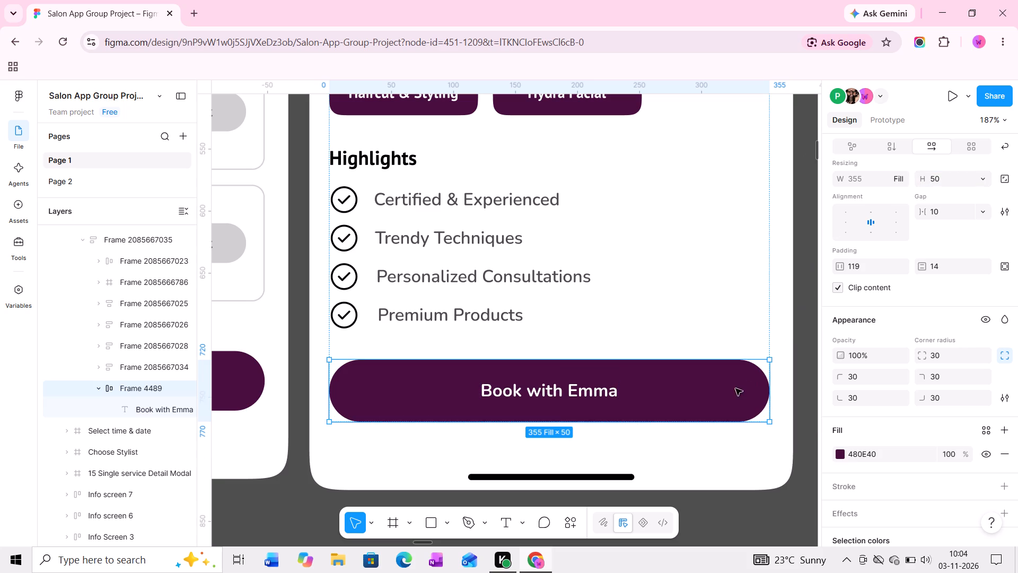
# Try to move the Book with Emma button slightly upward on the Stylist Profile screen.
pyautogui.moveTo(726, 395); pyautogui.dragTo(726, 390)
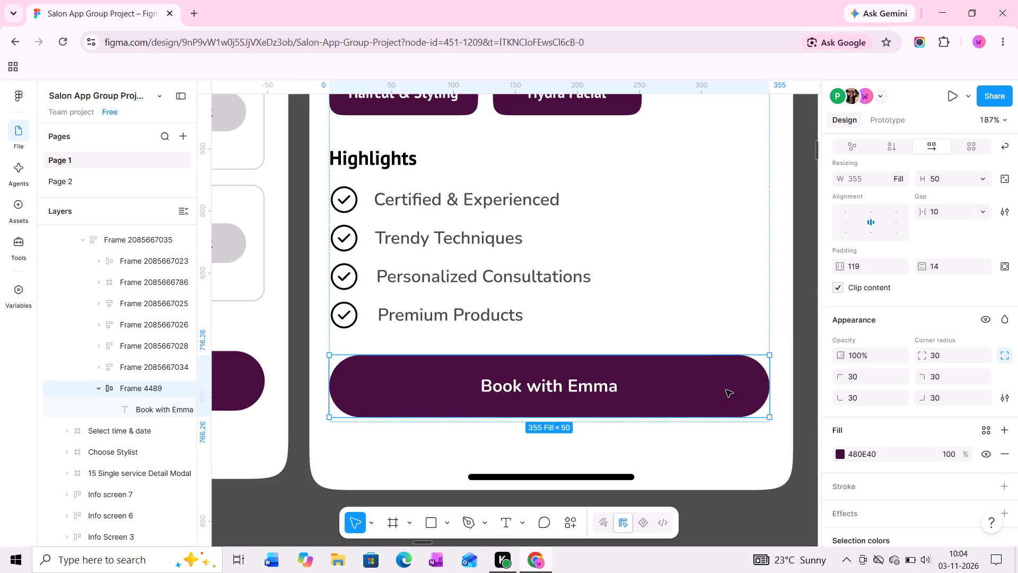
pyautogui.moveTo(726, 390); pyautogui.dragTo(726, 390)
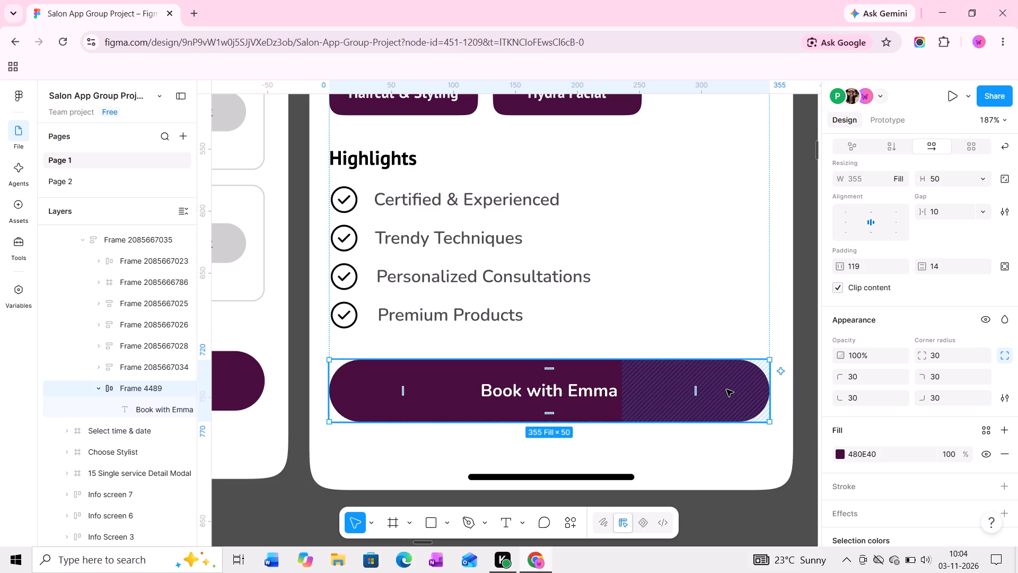
# Open the inline prototype preview for the Stylist Profile screen and select that screen's frame on the canvas.
pyautogui.keyDown('ctrl'); pyautogui.scroll(-3, 666, 309); pyautogui.keyUp('ctrl')
pyautogui.moveTo(677, 301); pyautogui.dragTo(642, 357, button='middle')
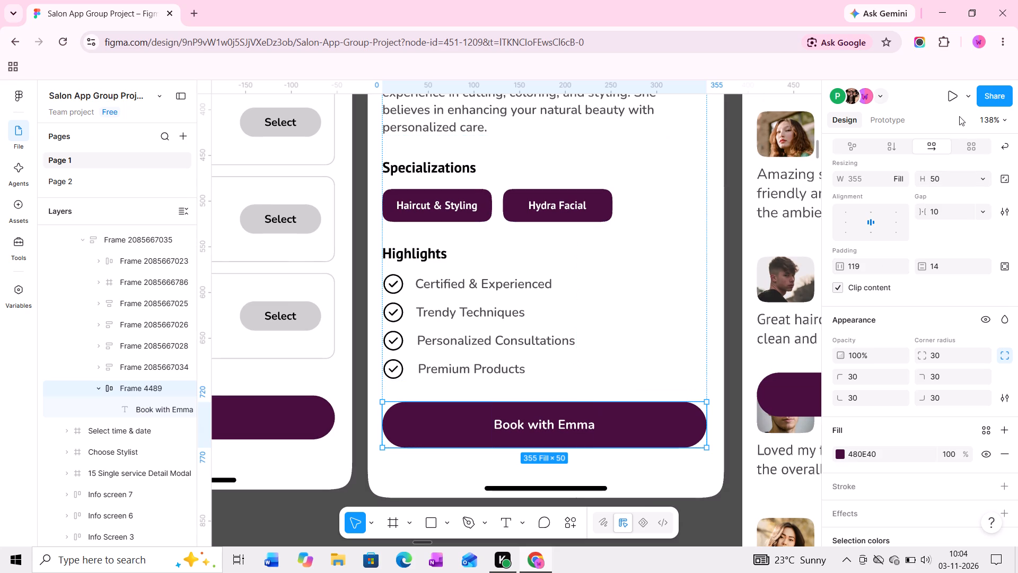
pyautogui.click(968, 105)
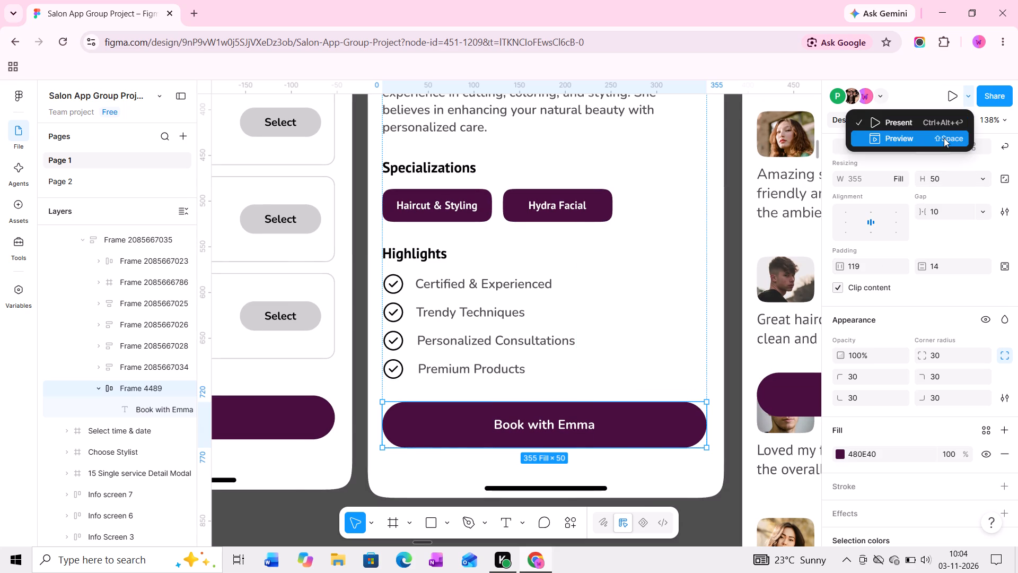
pyautogui.click(944, 138)
pyautogui.moveTo(564, 368); pyautogui.dragTo(621, 326, button='middle')
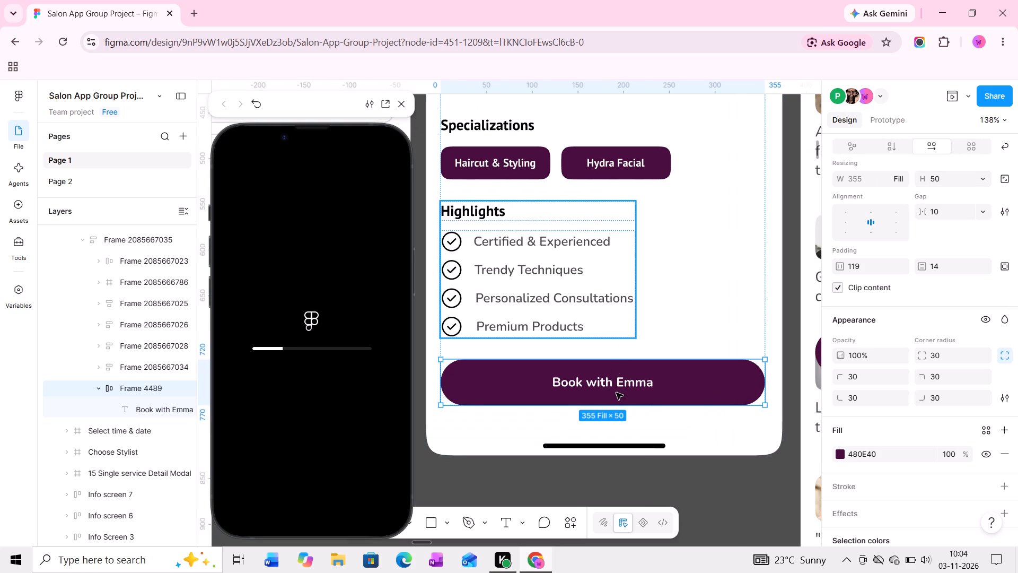
pyautogui.keyDown('ctrl'); pyautogui.click(691, 438); pyautogui.keyUp('ctrl')
pyautogui.middleClick(642, 402)
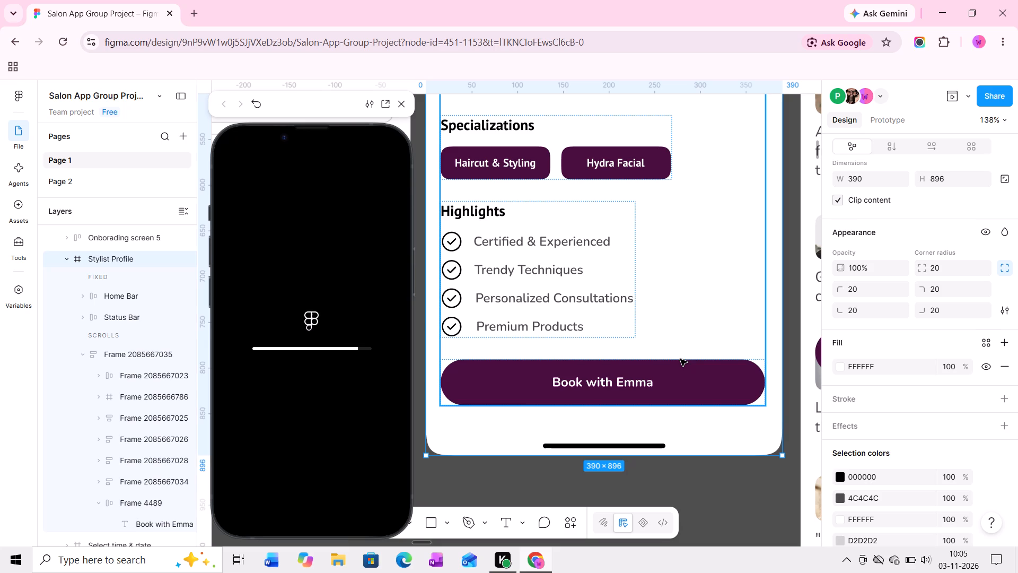
pyautogui.middleClick(654, 389)
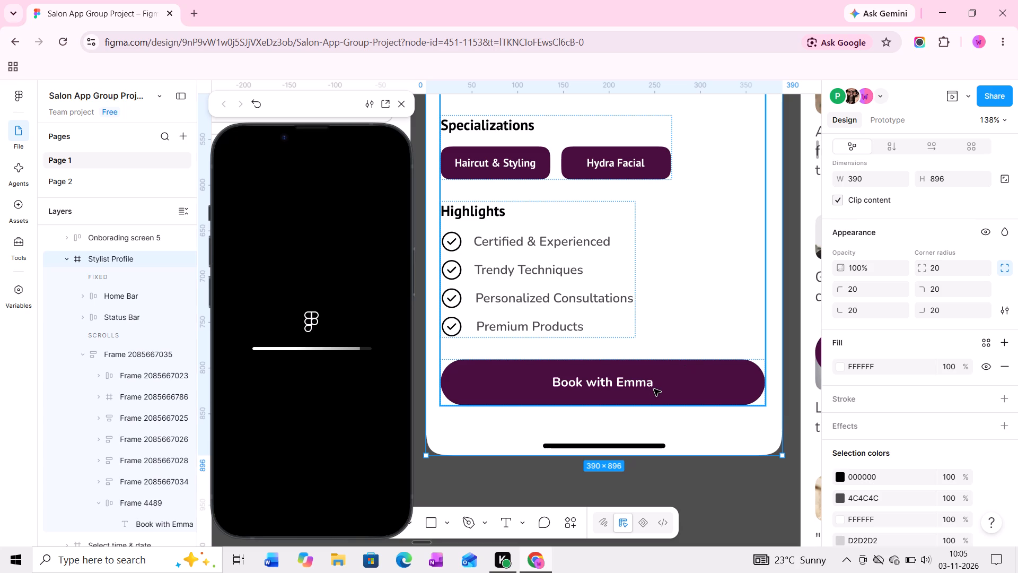